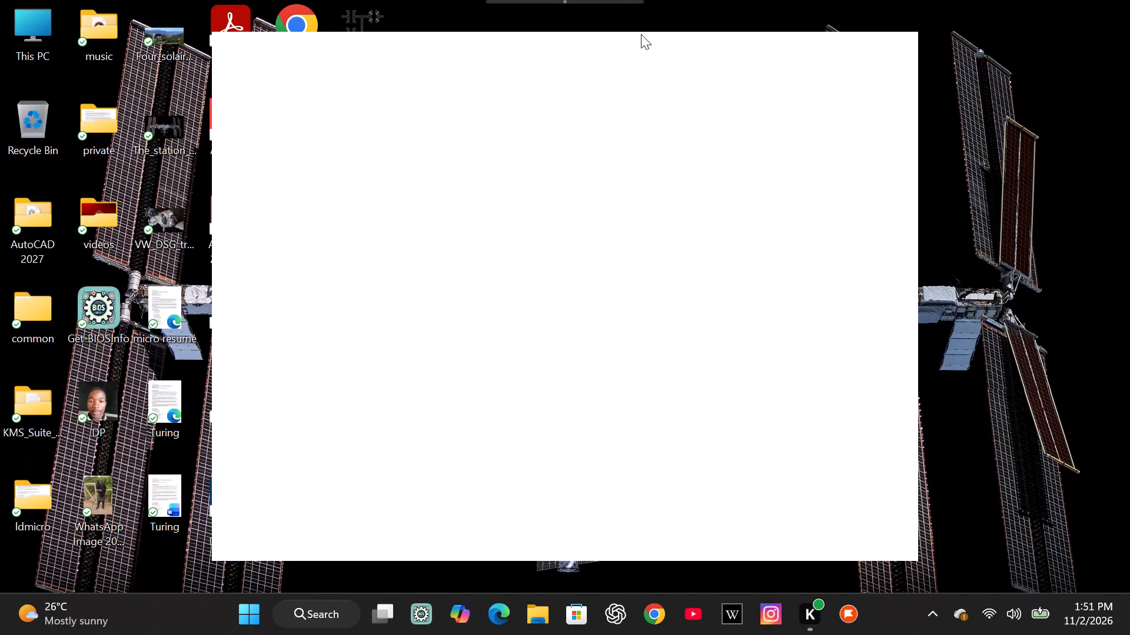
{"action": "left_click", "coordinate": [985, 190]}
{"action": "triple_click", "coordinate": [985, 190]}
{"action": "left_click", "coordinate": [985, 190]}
Search Windows for "wo" and launch the WorldQuant BRAIN app from the results.
{"action": "left_click", "coordinate": [311, 610]}
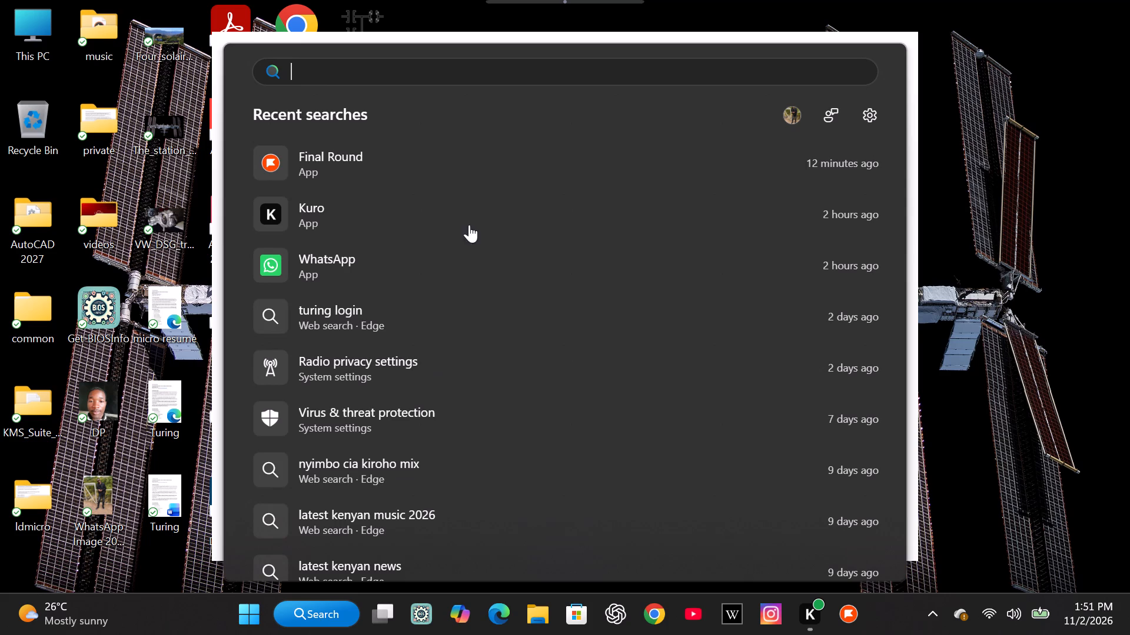
{"action": "left_click", "coordinate": [450, 73]}
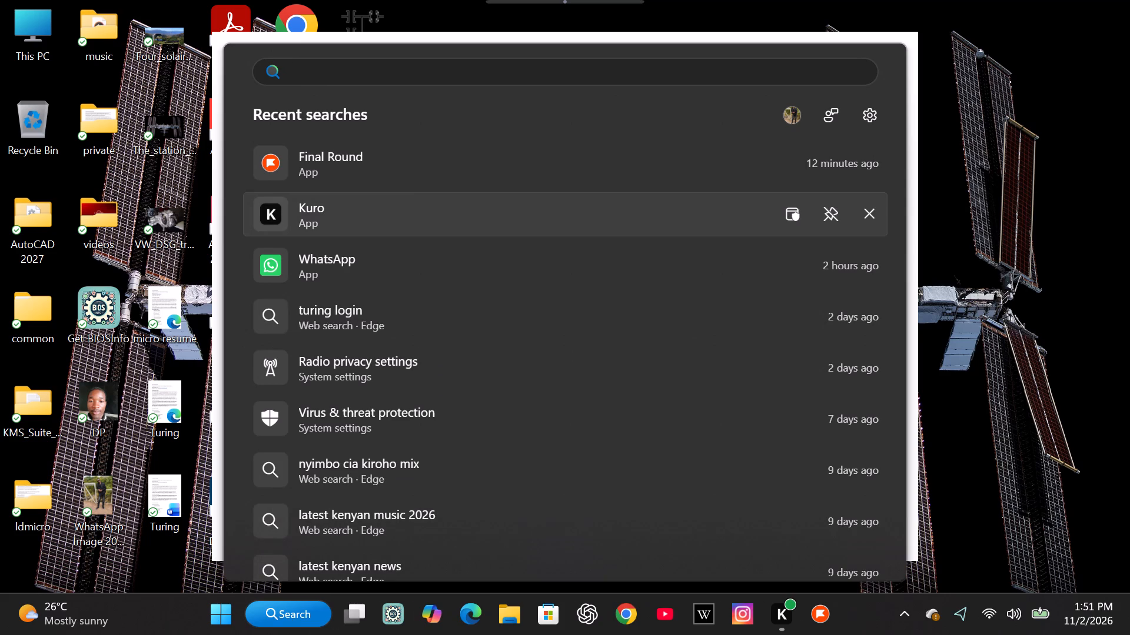
{"action": "key", "text": "w"}
{"action": "key", "text": "o"}
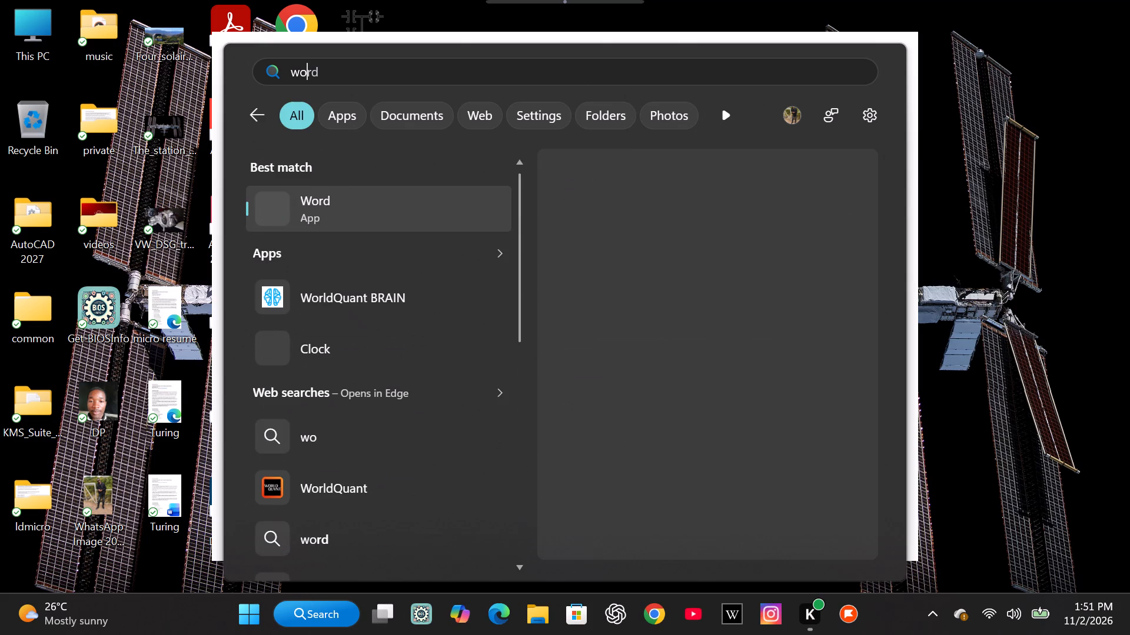
{"action": "triple_click", "coordinate": [380, 298]}
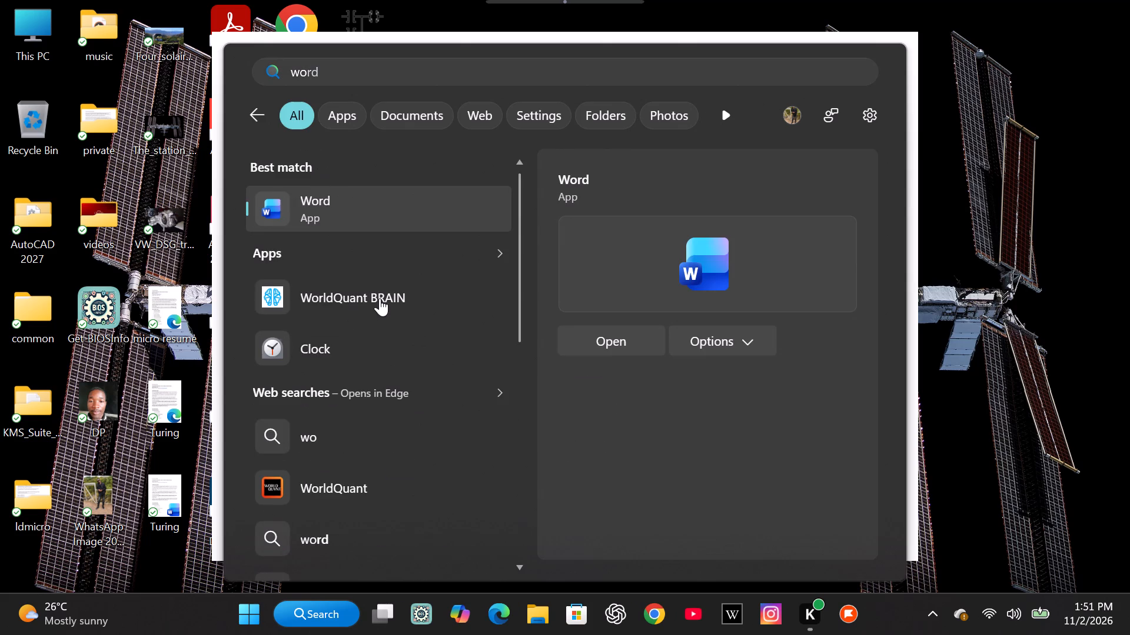
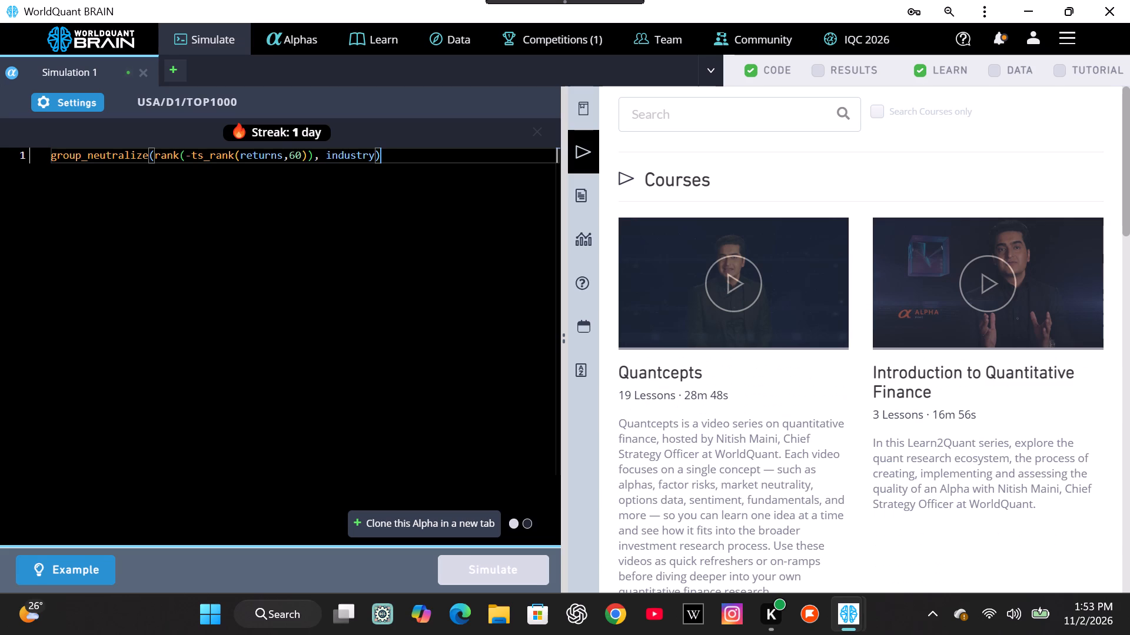
{"action": "left_click", "coordinate": [579, 624]}
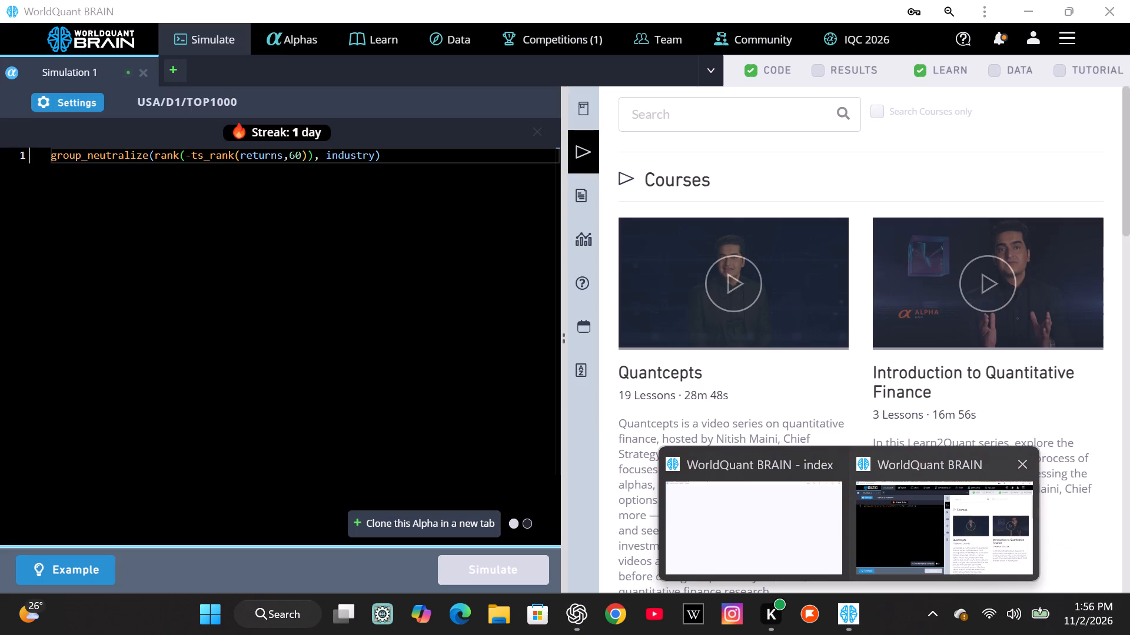
{"action": "left_click", "coordinate": [455, 156]}
{"action": "double_click", "coordinate": [455, 156]}
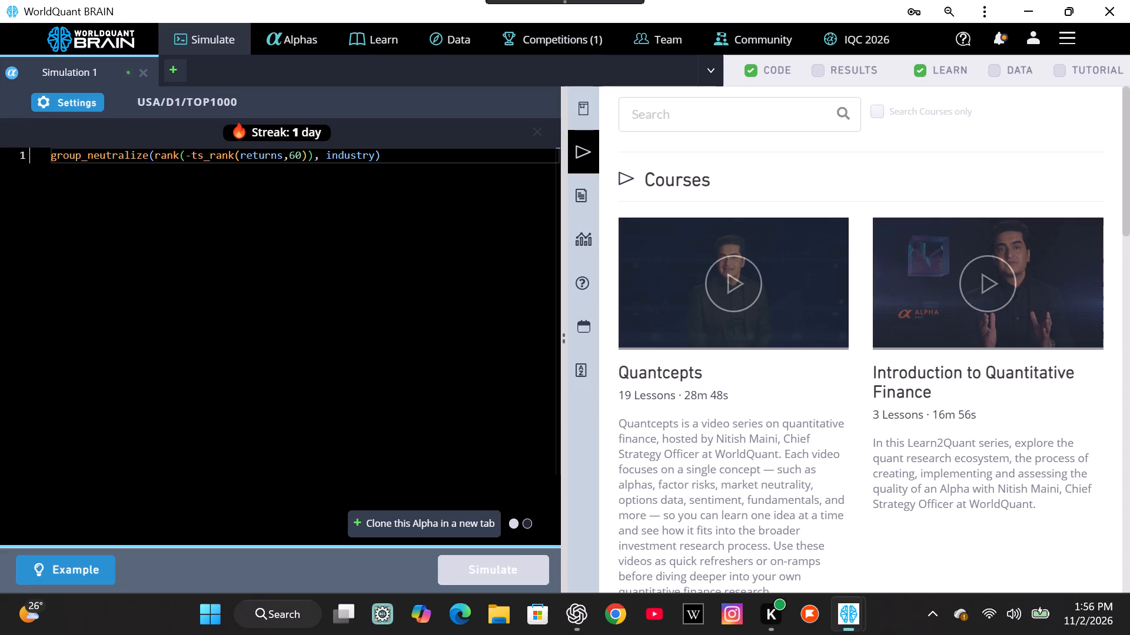
{"action": "left_click", "coordinate": [402, 158]}
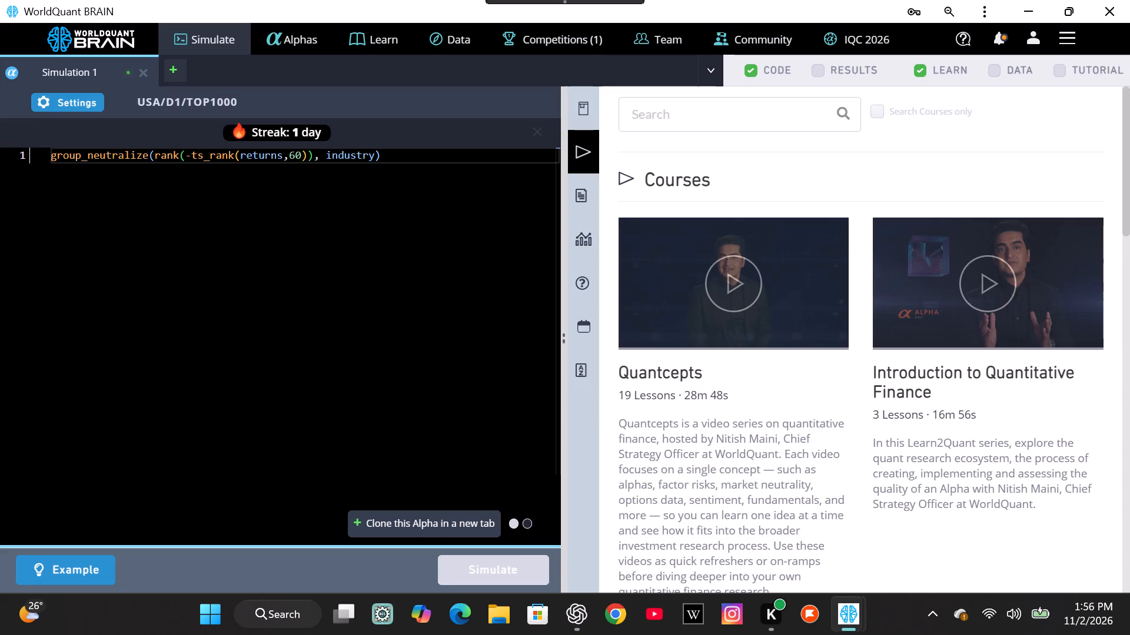
{"action": "double_click", "coordinate": [402, 158]}
{"action": "double_click", "coordinate": [402, 158]}
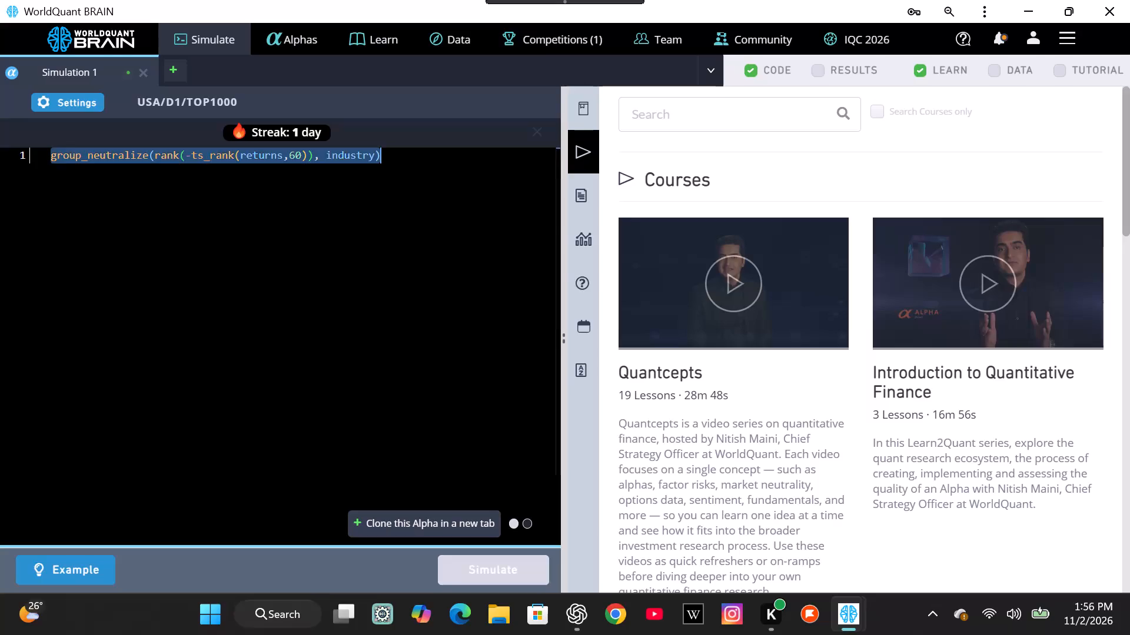
{"action": "key", "text": "BackSpace"}
{"action": "key", "text": "BackSpace"}
{"action": "key", "text": "BackSpace"}
{"action": "key", "text": "BackSpace"}
{"action": "key", "text": "BackSpace"}
{"action": "key", "text": "BackSpace"}
{"action": "key", "text": "BackSpace"}
{"action": "key", "text": "BackSpace"}
{"action": "key", "text": "BackSpace"}
{"action": "key", "text": "BackSpace"}
{"action": "key", "text": "BackSpace"}
{"action": "key", "text": "BackSpace"}
{"action": "key", "text": "BackSpace"}
{"action": "key", "text": "BackSpace"}
{"action": "key", "text": "BackSpace"}
{"action": "key", "text": "BackSpace"}
{"action": "key", "text": "BackSpace"}
{"action": "key", "text": "BackSpace"}
{"action": "key", "text": "BackSpace"}
{"action": "key", "text": "BackSpace"}
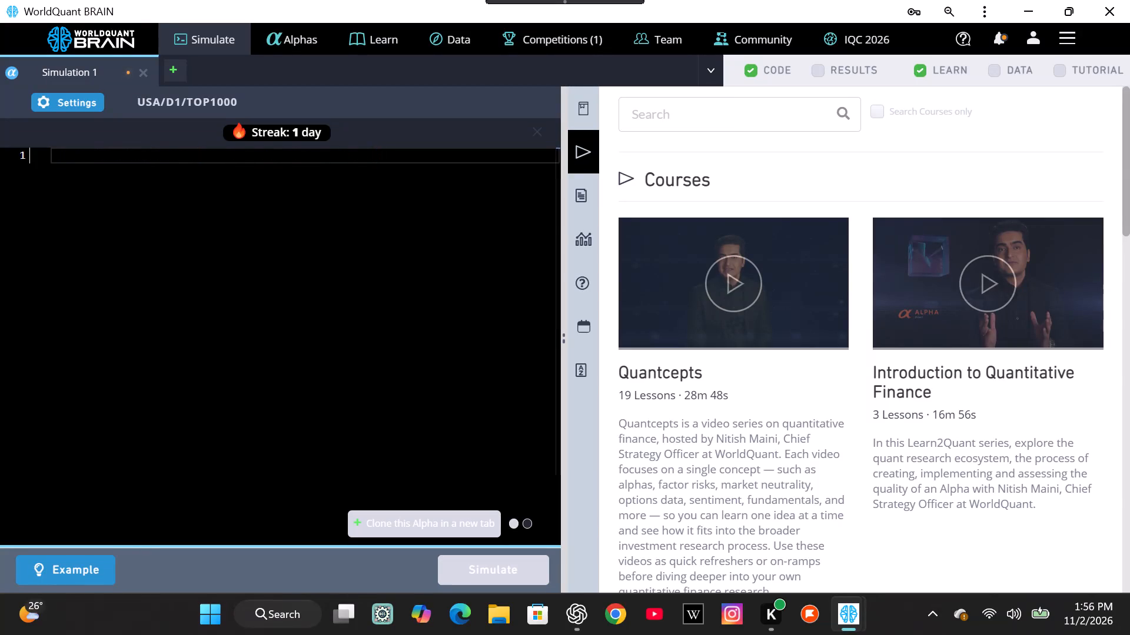
{"action": "key", "text": "BackSpace"}
{"action": "key", "text": "ctrl+v"}
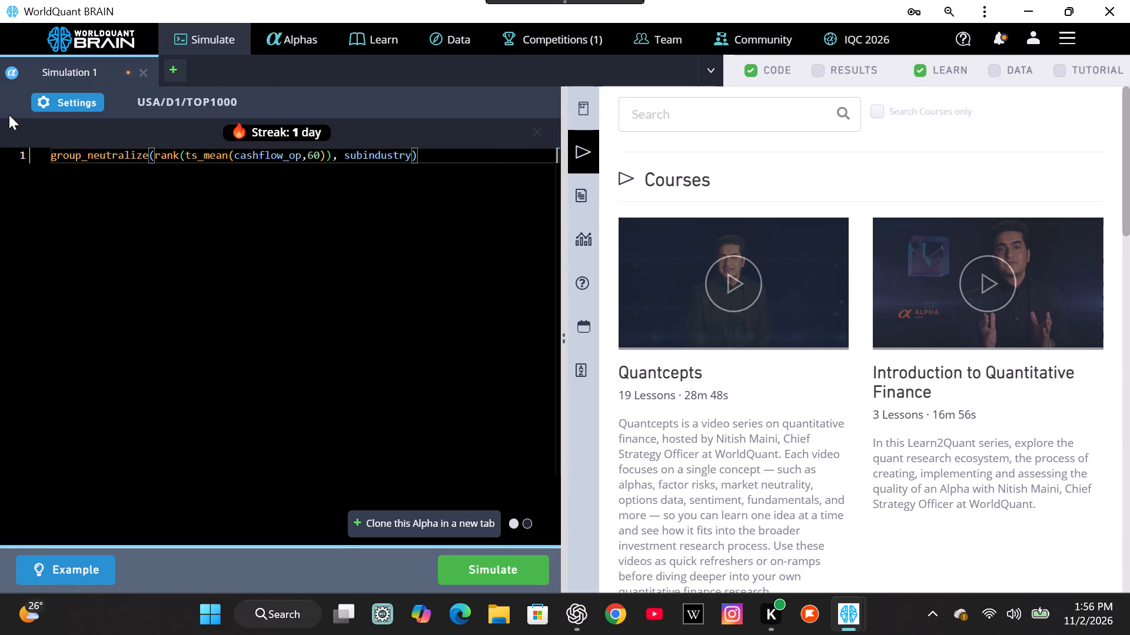
Set Neutralization to None in the Simulation 1 settings and apply the change.
{"action": "left_click", "coordinate": [50, 104]}
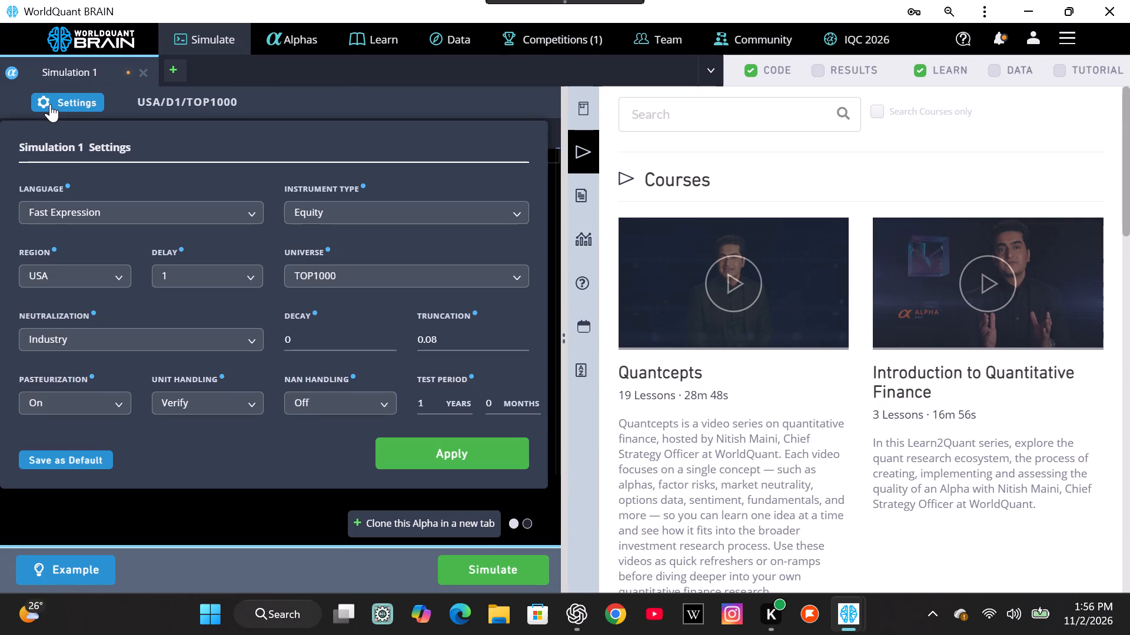
{"action": "left_click", "coordinate": [244, 327]}
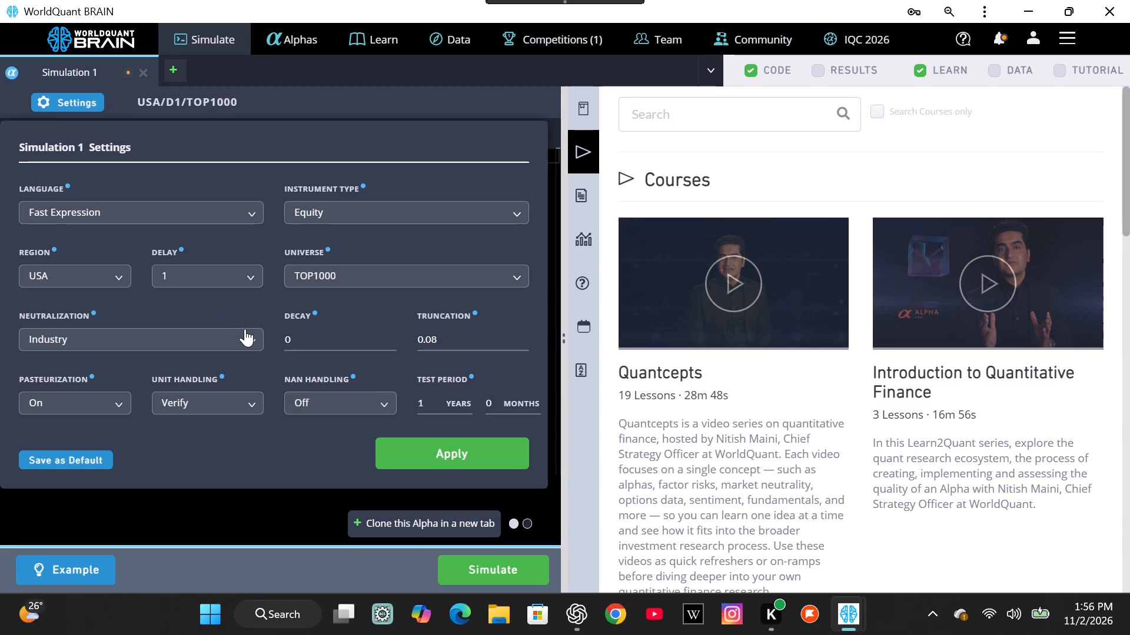
{"action": "left_click", "coordinate": [245, 329]}
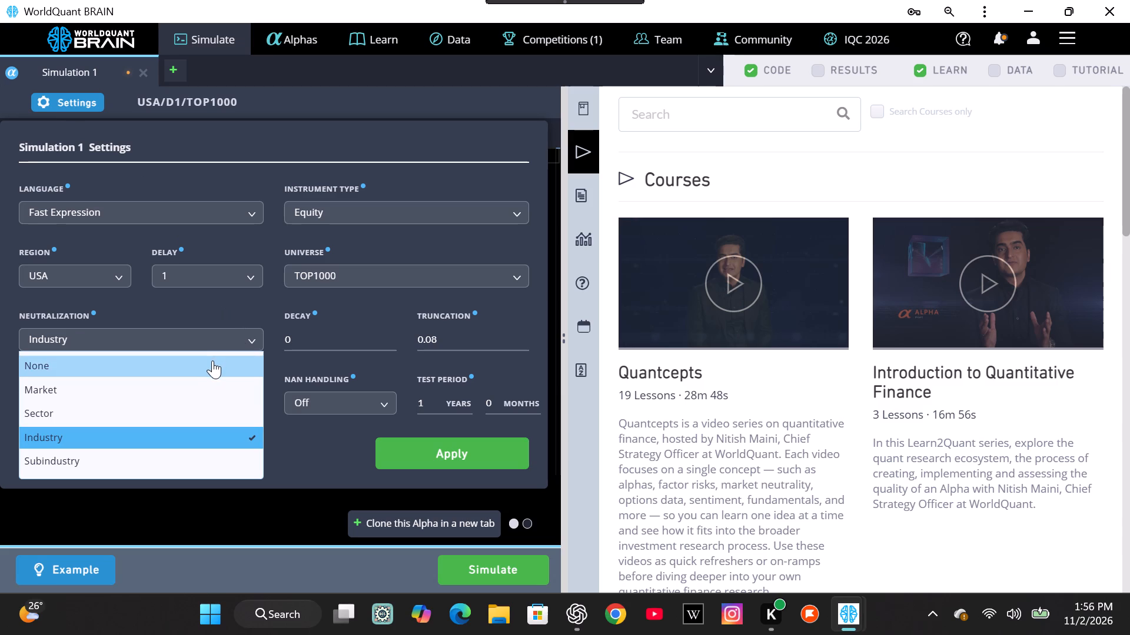
{"action": "left_click", "coordinate": [212, 360]}
{"action": "left_click", "coordinate": [439, 450]}
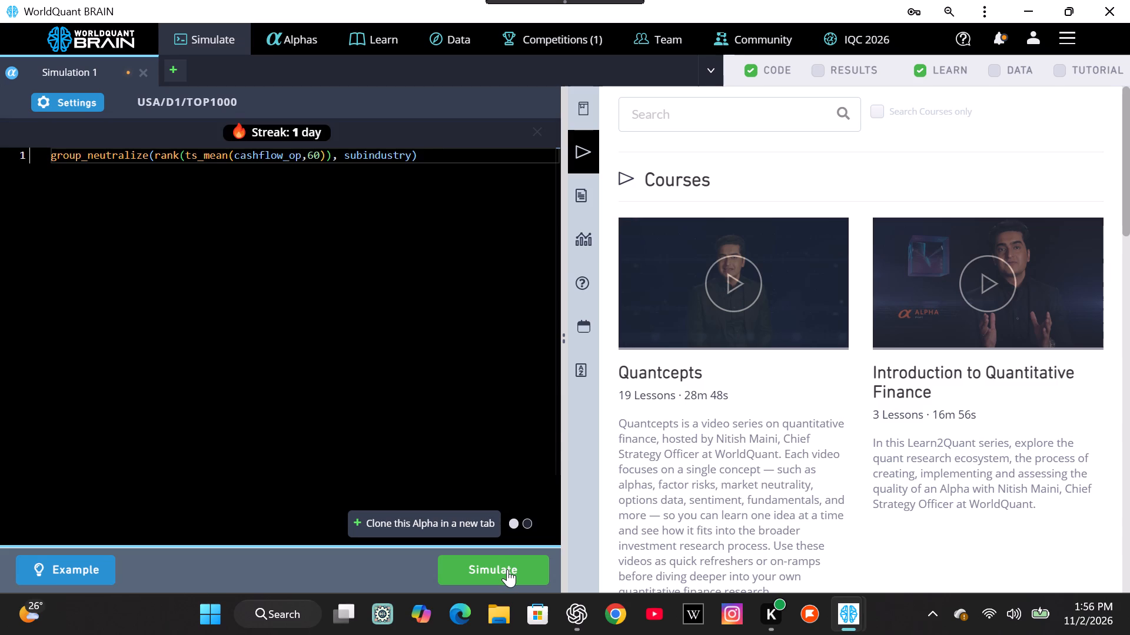
Run the simulation of the cashflow_op alpha in Simulation 1.
{"action": "left_click", "coordinate": [497, 571]}
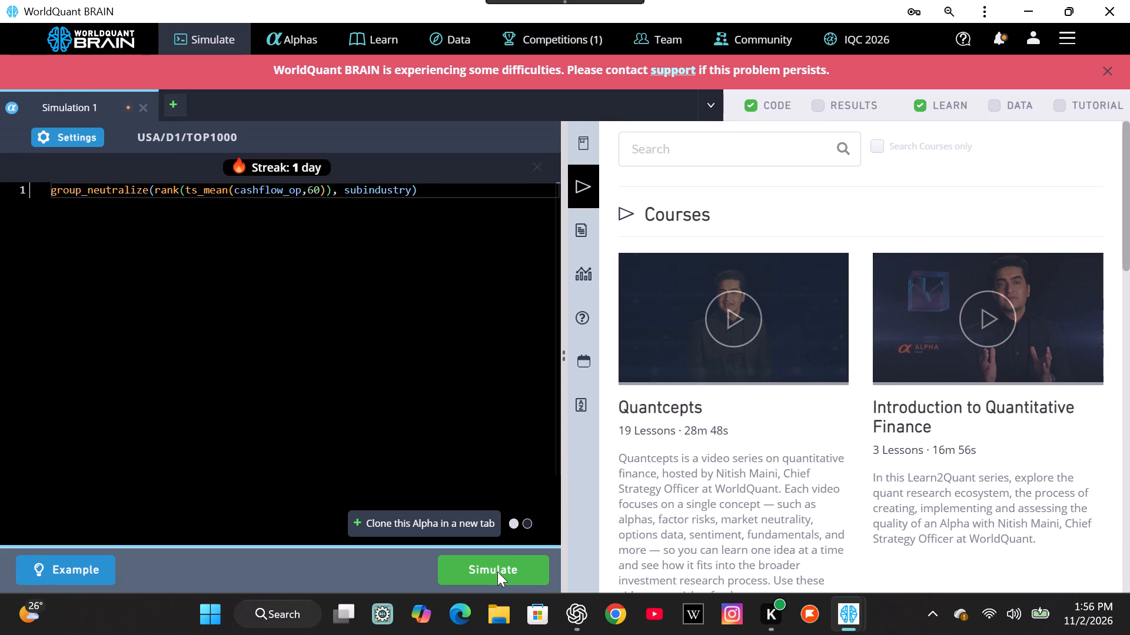
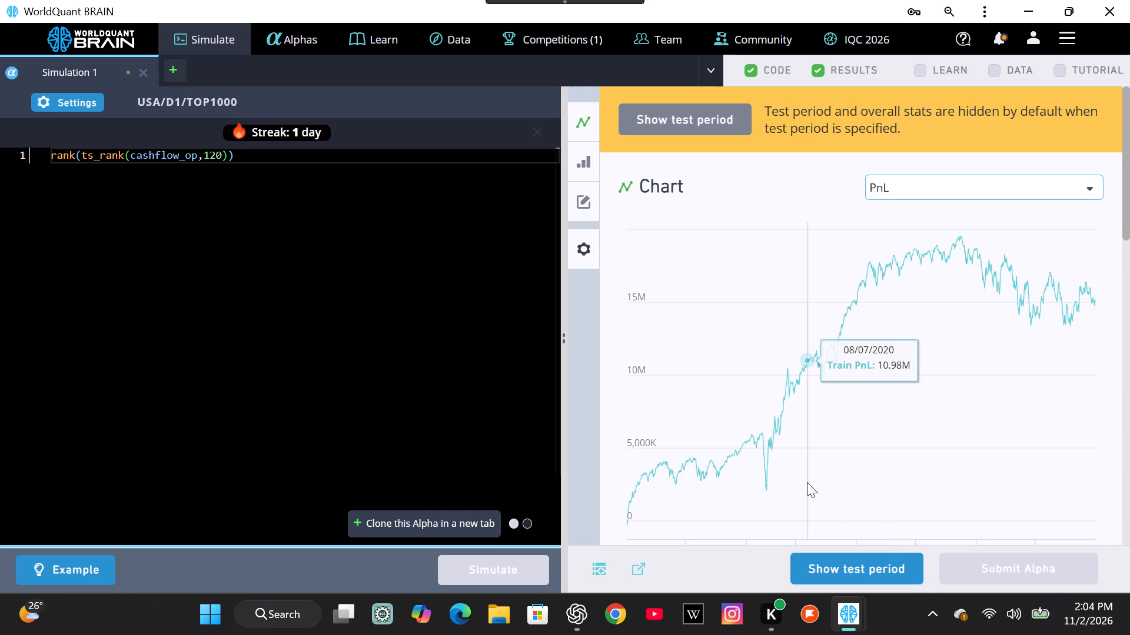
{"action": "scroll", "coordinate": [807, 482], "scroll_direction": "down", "scroll_amount": 4}
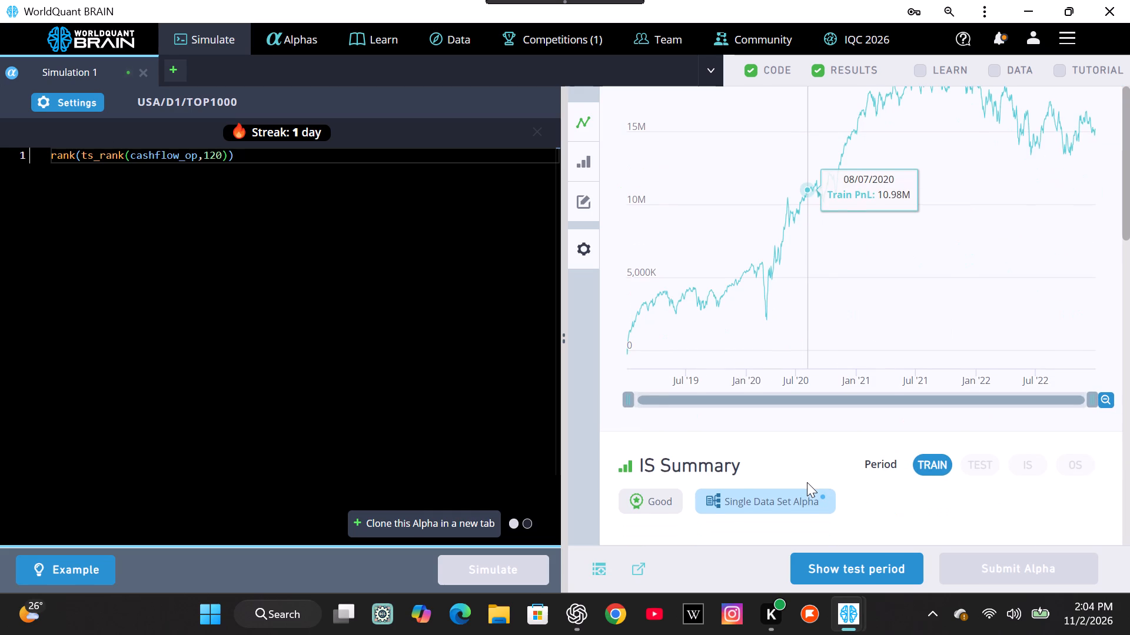
{"action": "scroll", "coordinate": [807, 482], "scroll_direction": "down", "scroll_amount": 2}
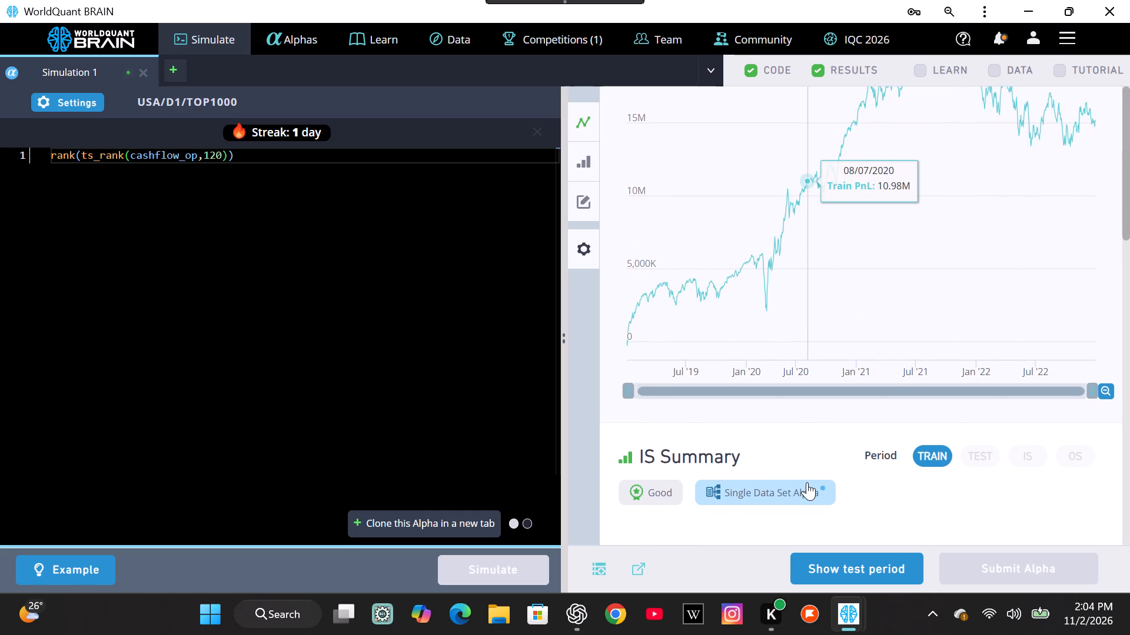
{"action": "scroll", "coordinate": [807, 482], "scroll_direction": "down", "scroll_amount": 1}
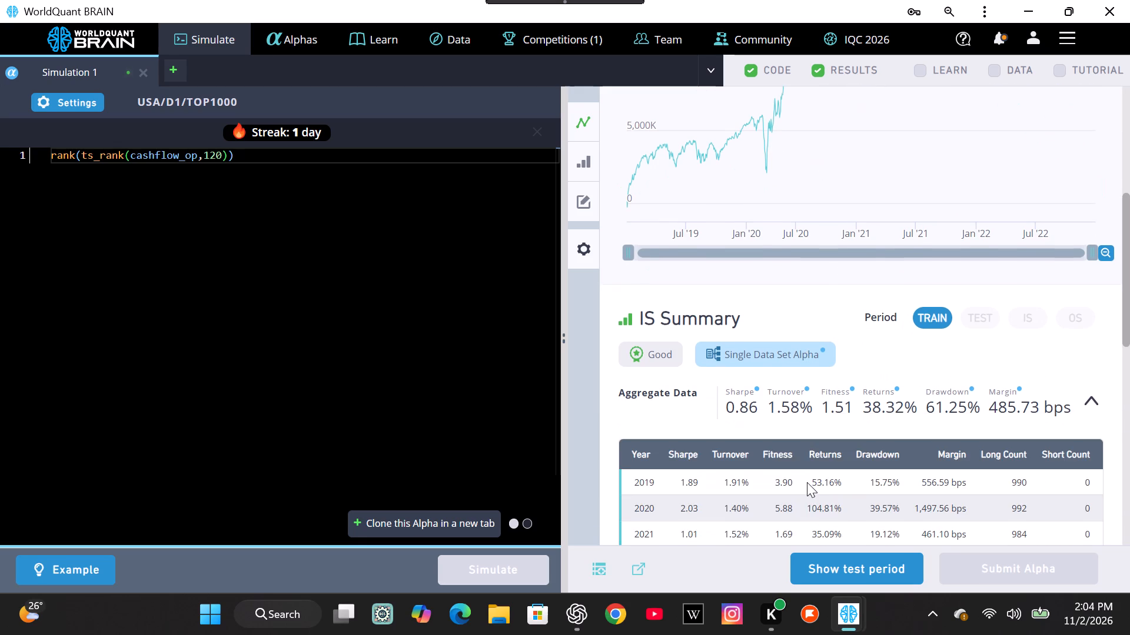
{"action": "scroll", "coordinate": [807, 482], "scroll_direction": "down", "scroll_amount": 1}
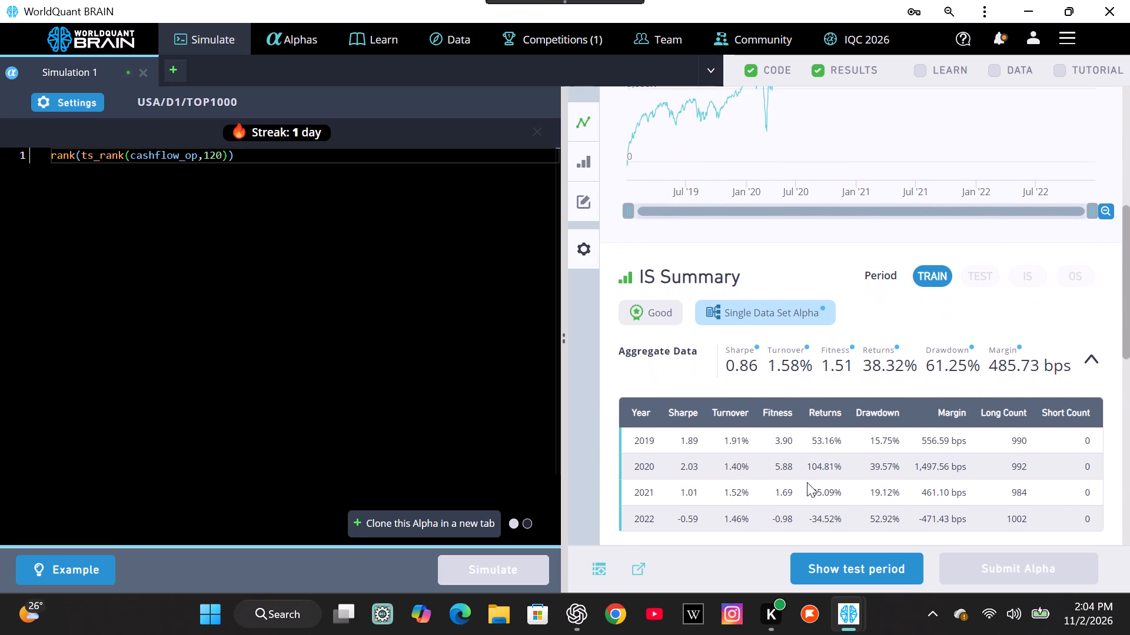
{"action": "scroll", "coordinate": [807, 482], "scroll_direction": "down", "scroll_amount": 1}
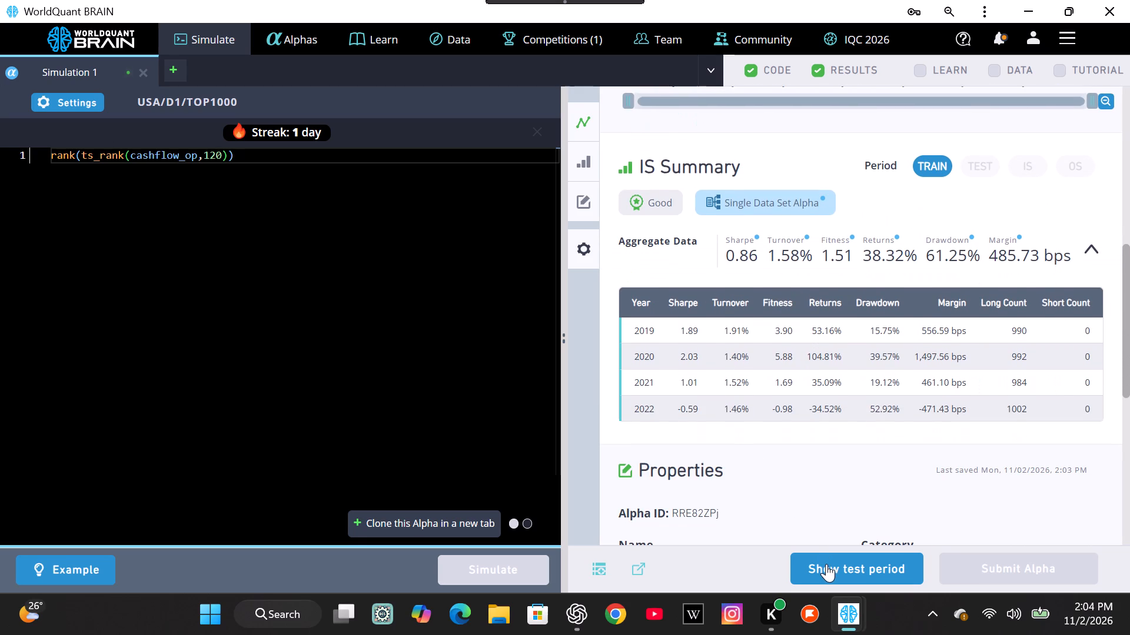
Show the test period for the simulated alpha and look over its IS Summary and Correlation sections.
{"action": "left_click", "coordinate": [826, 564]}
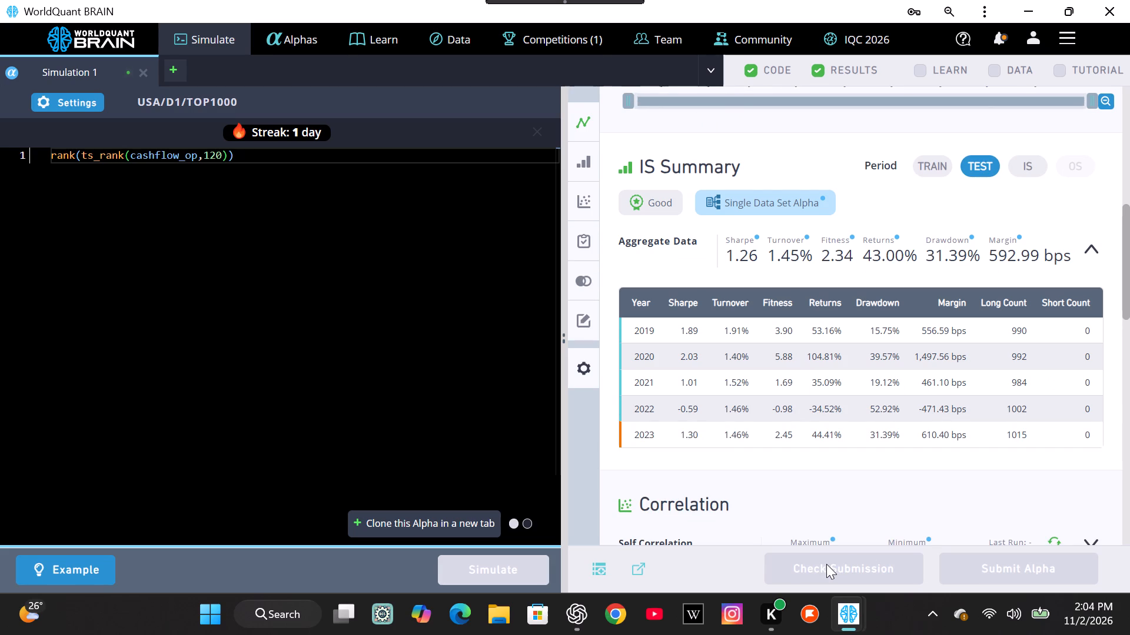
{"action": "scroll", "coordinate": [903, 505], "scroll_direction": "down", "scroll_amount": 1}
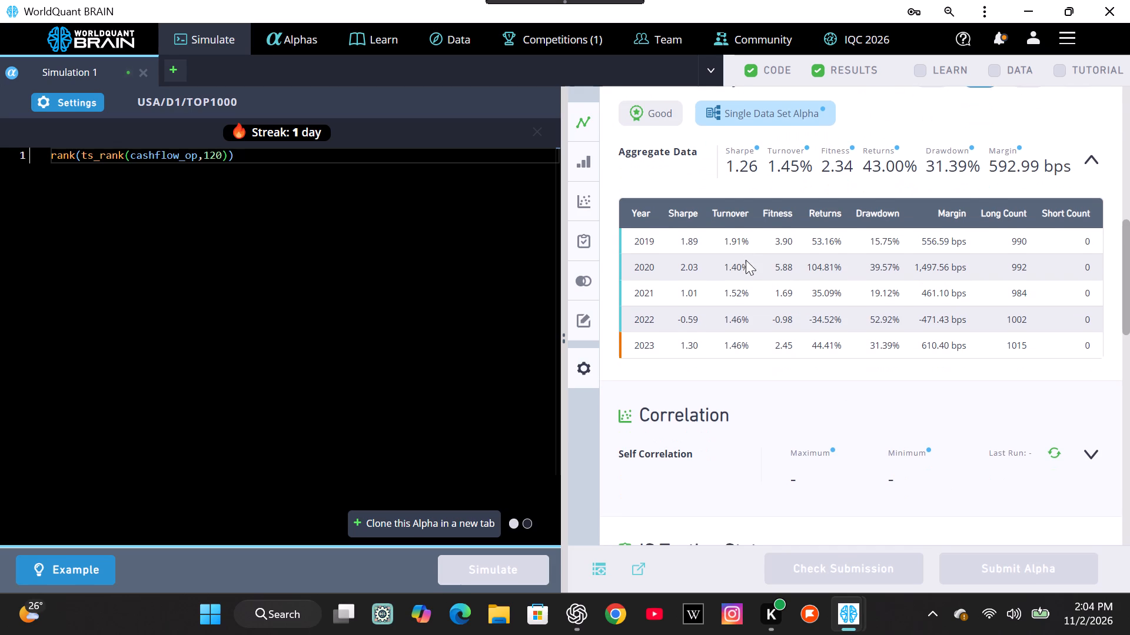
Copy the whole IS Summary section, from its heading through the 2023 row of the yearly table.
{"action": "scroll", "coordinate": [745, 266], "scroll_direction": "up", "scroll_amount": 2}
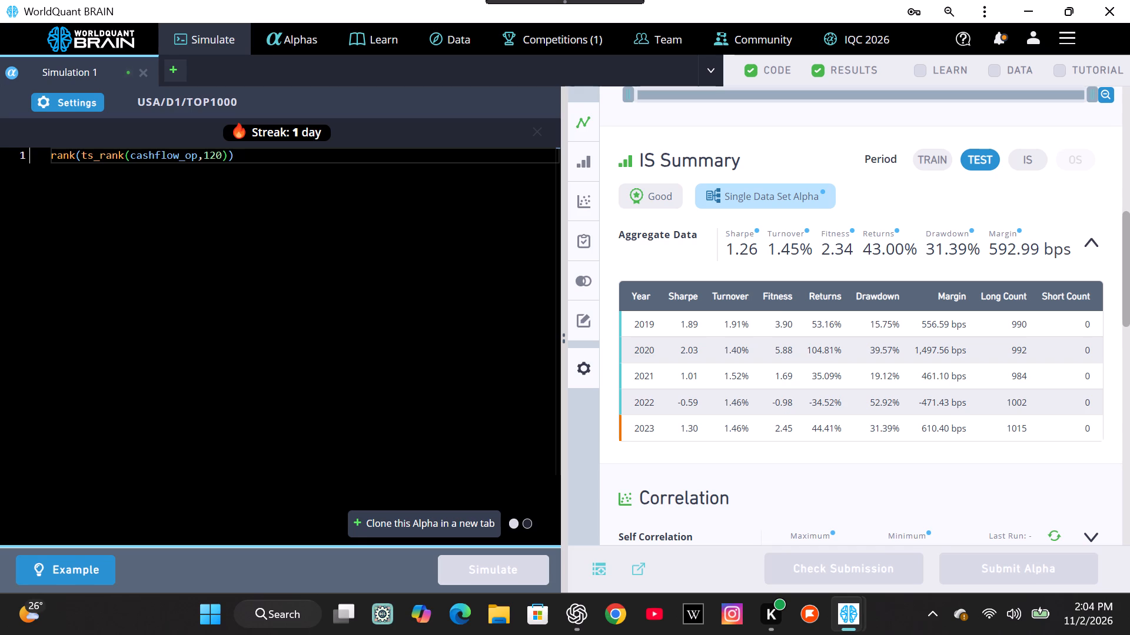
{"action": "left_click_drag", "start_coordinate": [637, 154], "coordinate": [695, 195]}
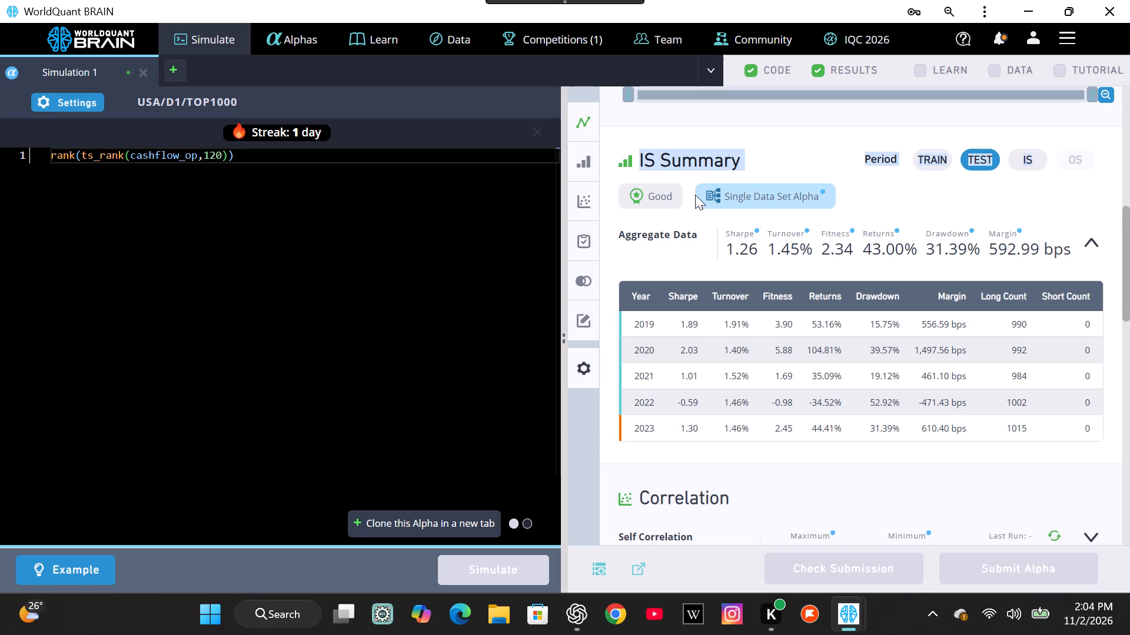
{"action": "left_click_drag", "start_coordinate": [695, 195], "coordinate": [957, 439]}
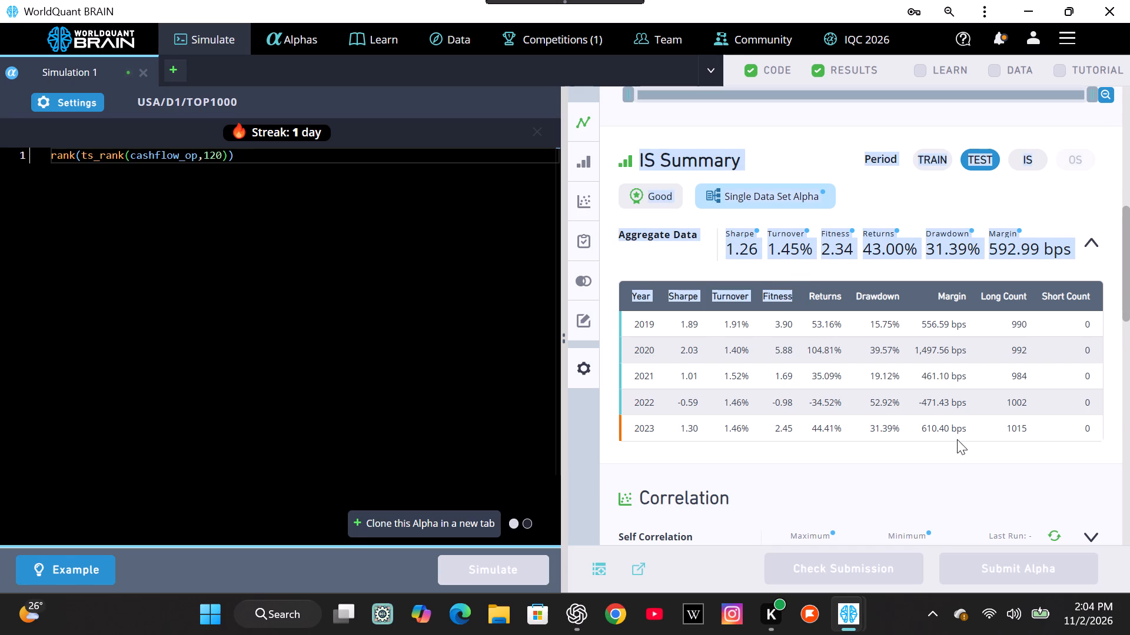
{"action": "left_click_drag", "start_coordinate": [957, 439], "coordinate": [960, 454]}
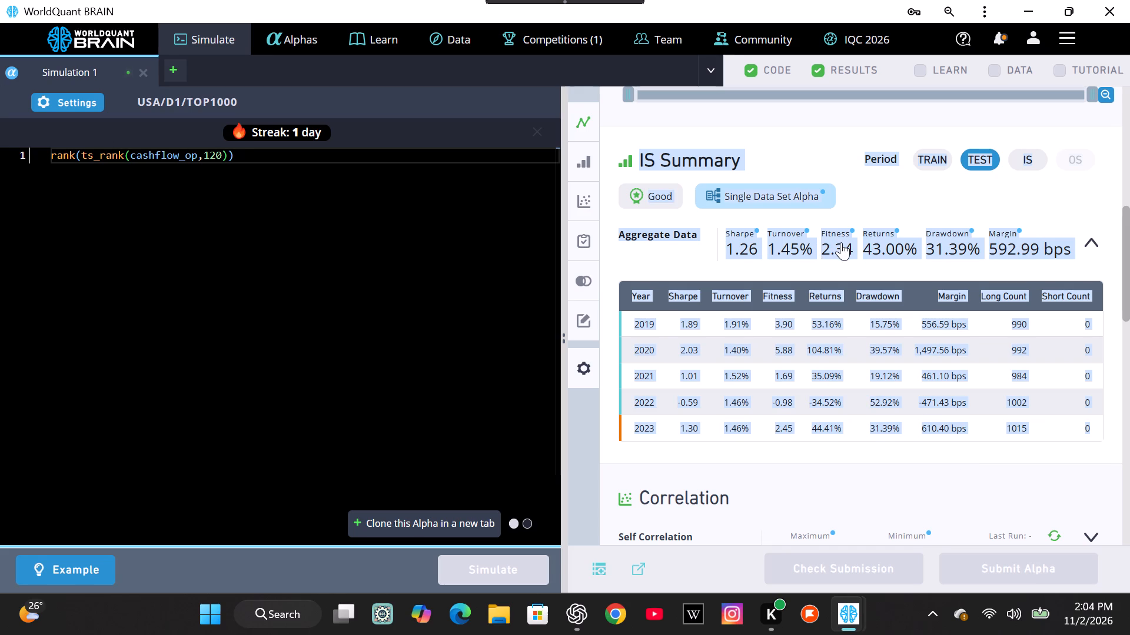
{"action": "right_click", "coordinate": [841, 242]}
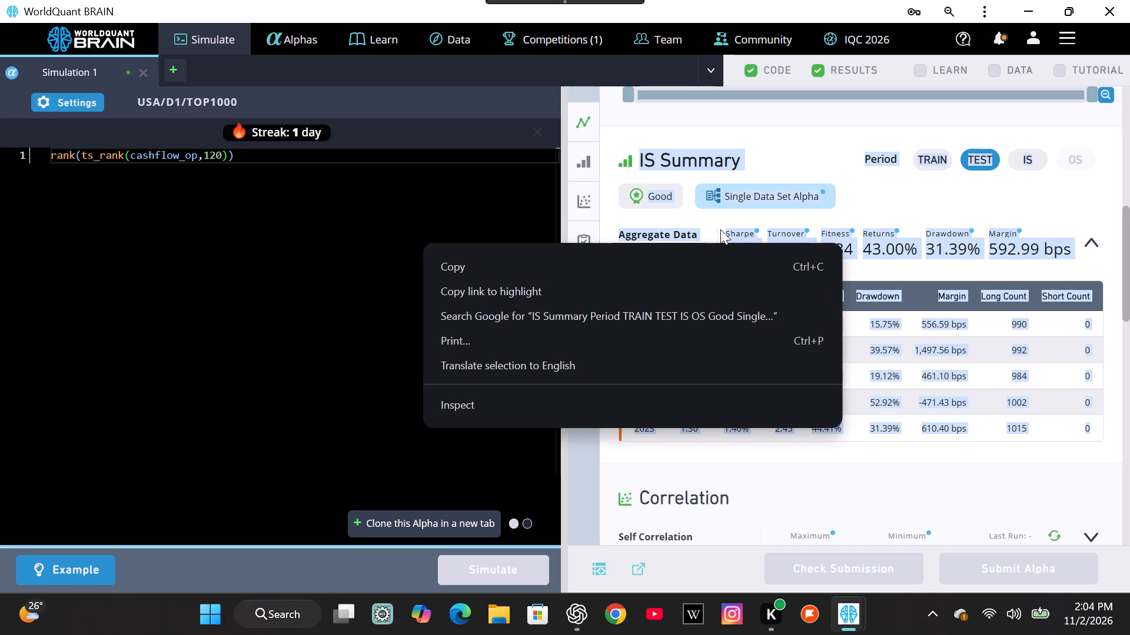
{"action": "left_click", "coordinate": [727, 258]}
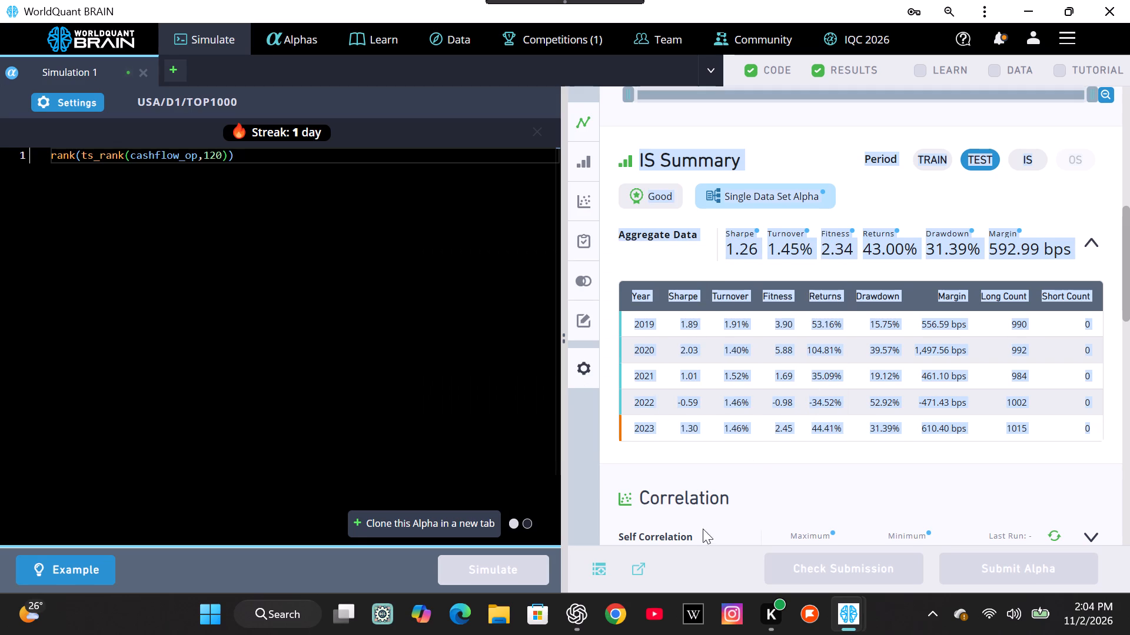
{"action": "left_click", "coordinate": [579, 606]}
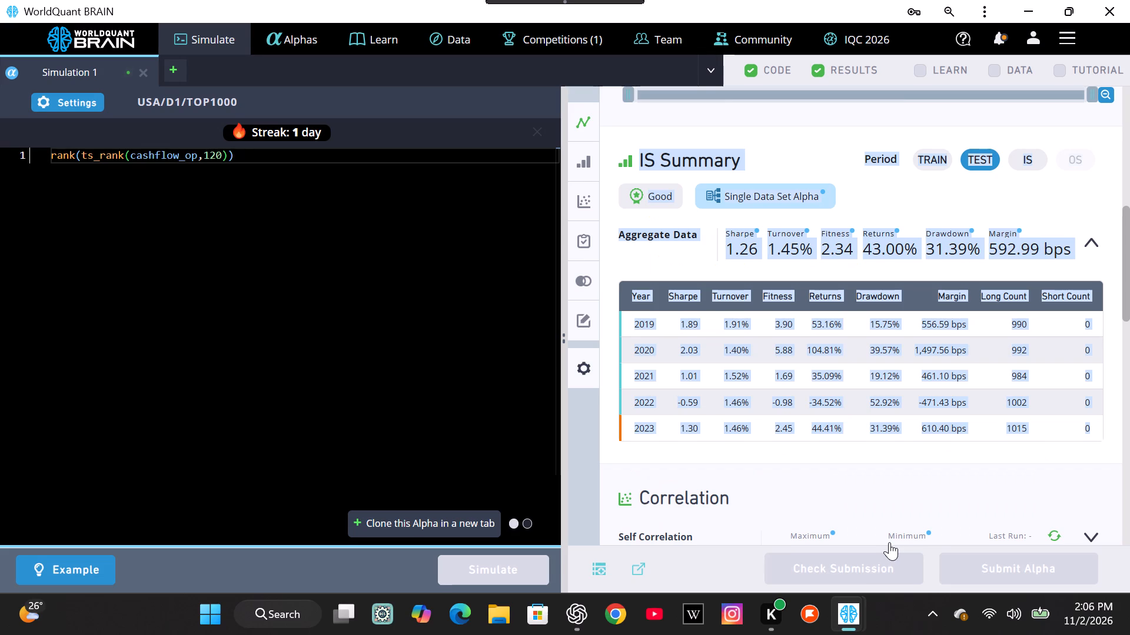
{"action": "left_click", "coordinate": [85, 97]}
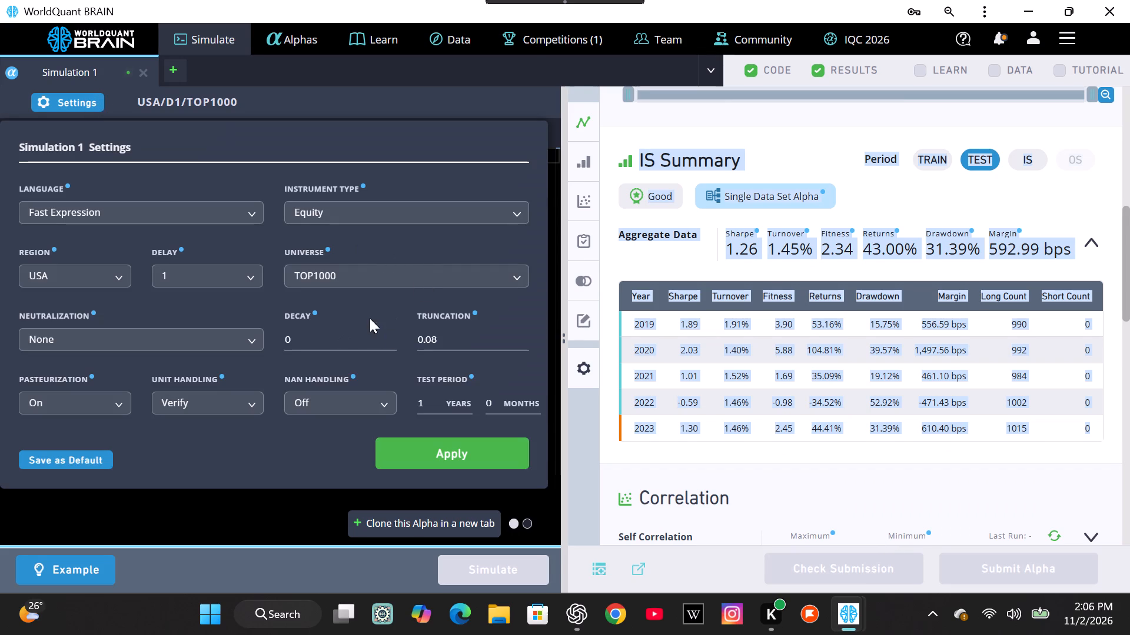
{"action": "left_click", "coordinate": [231, 337]}
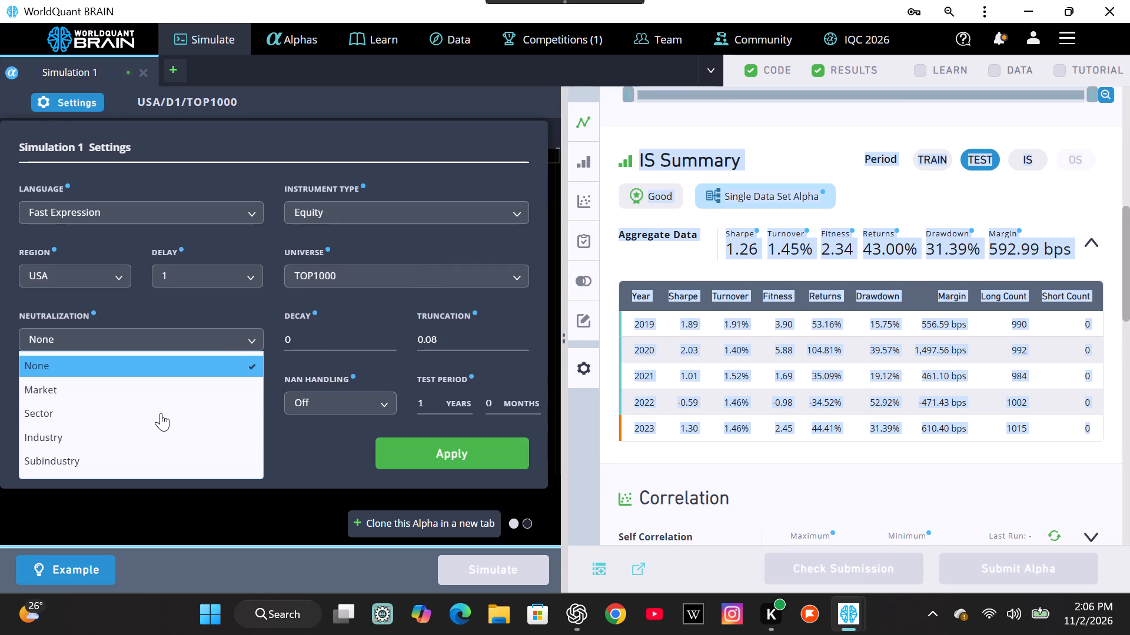
{"action": "left_click", "coordinate": [134, 456]}
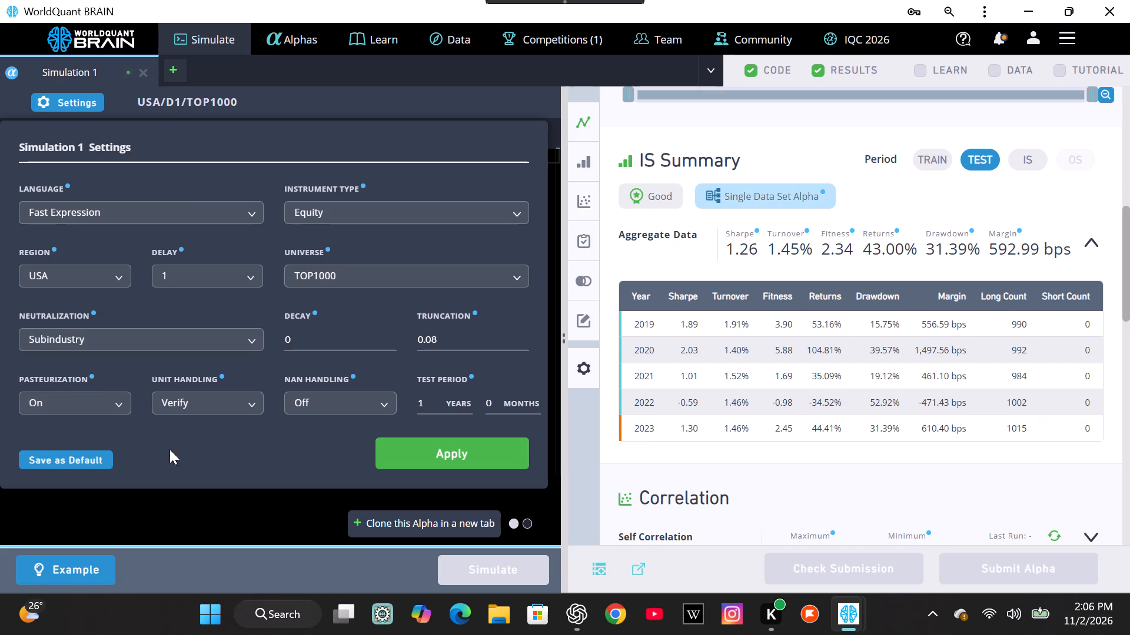
{"action": "left_click", "coordinate": [396, 454]}
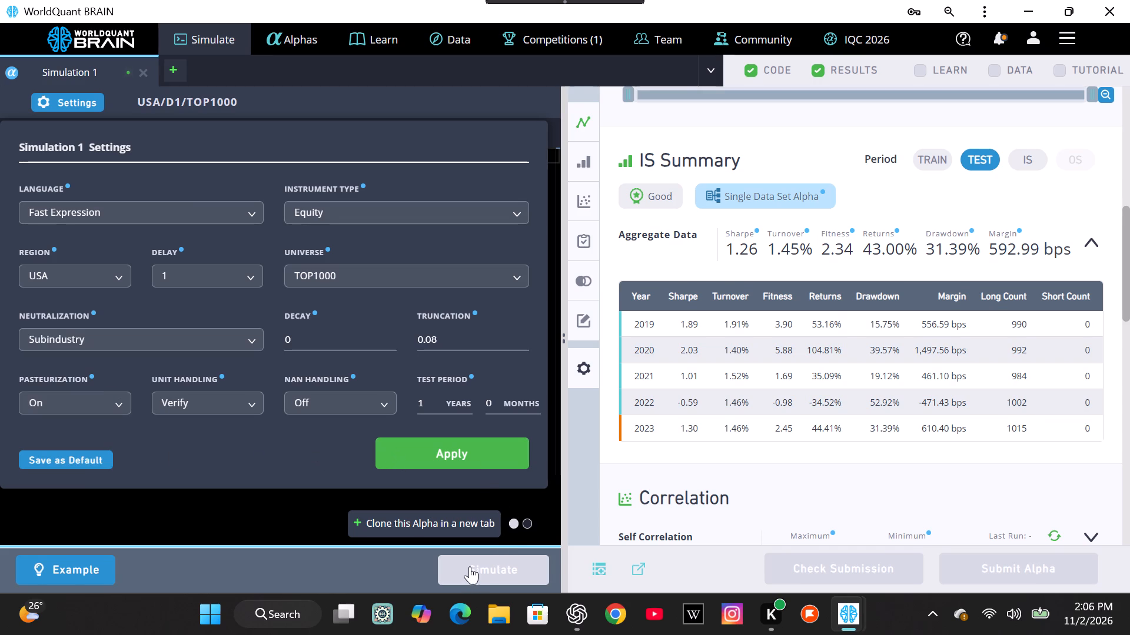
Simulate the rank(ts_rank(cashflow_op,120)) alpha again with the Subindustry neutralization.
{"action": "left_click", "coordinate": [464, 571]}
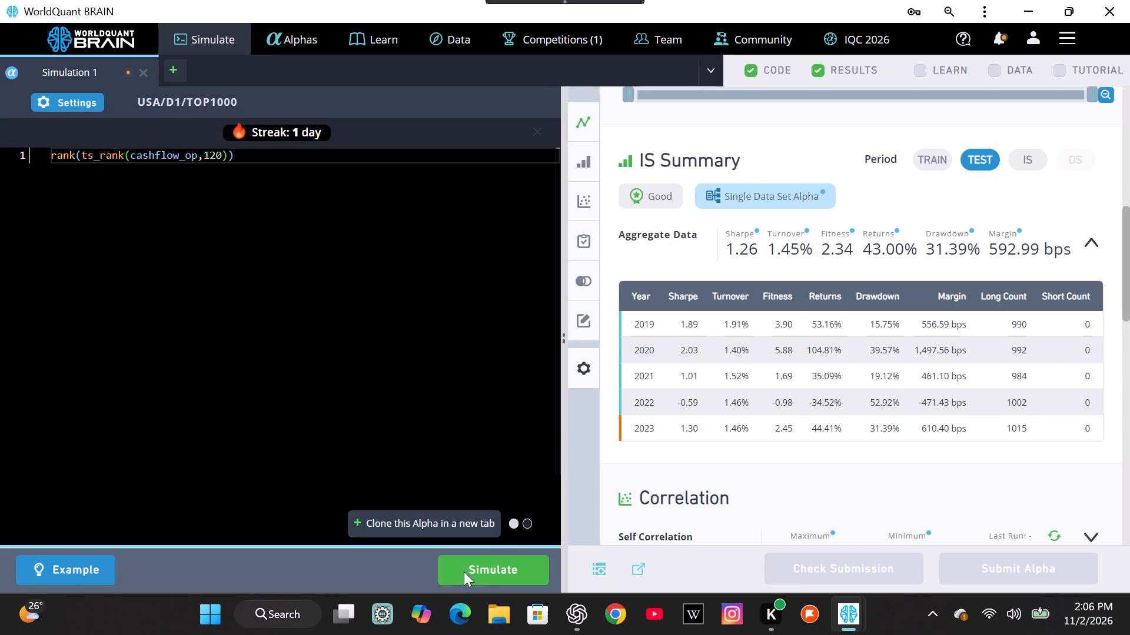
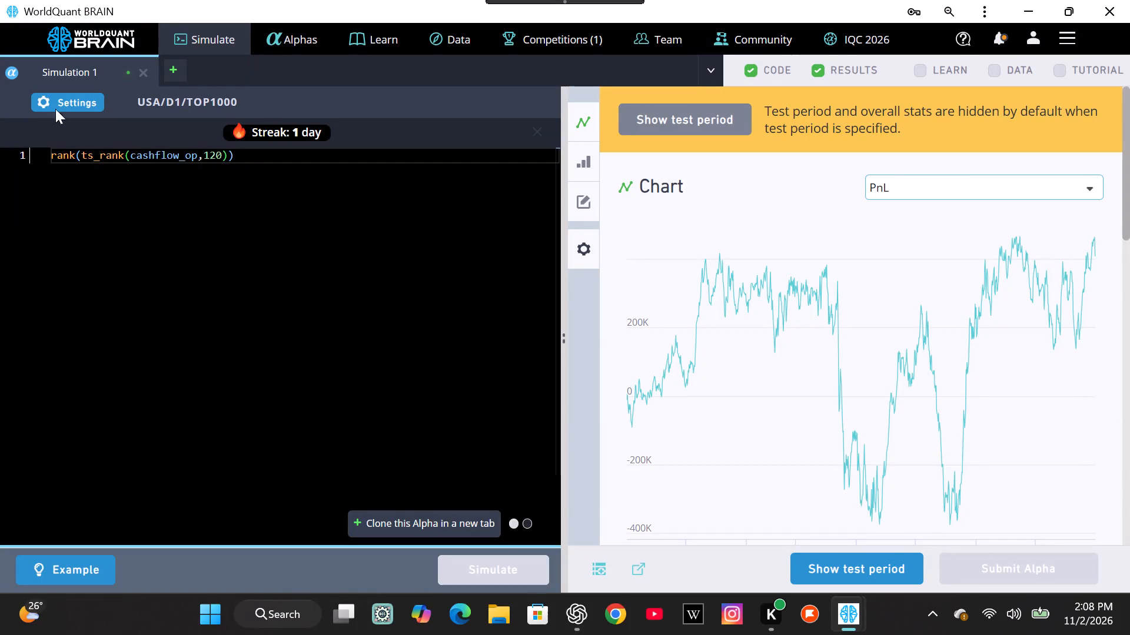
Set the decay to 13 in the Simulation 1 settings and apply the change.
{"action": "left_click", "coordinate": [62, 104]}
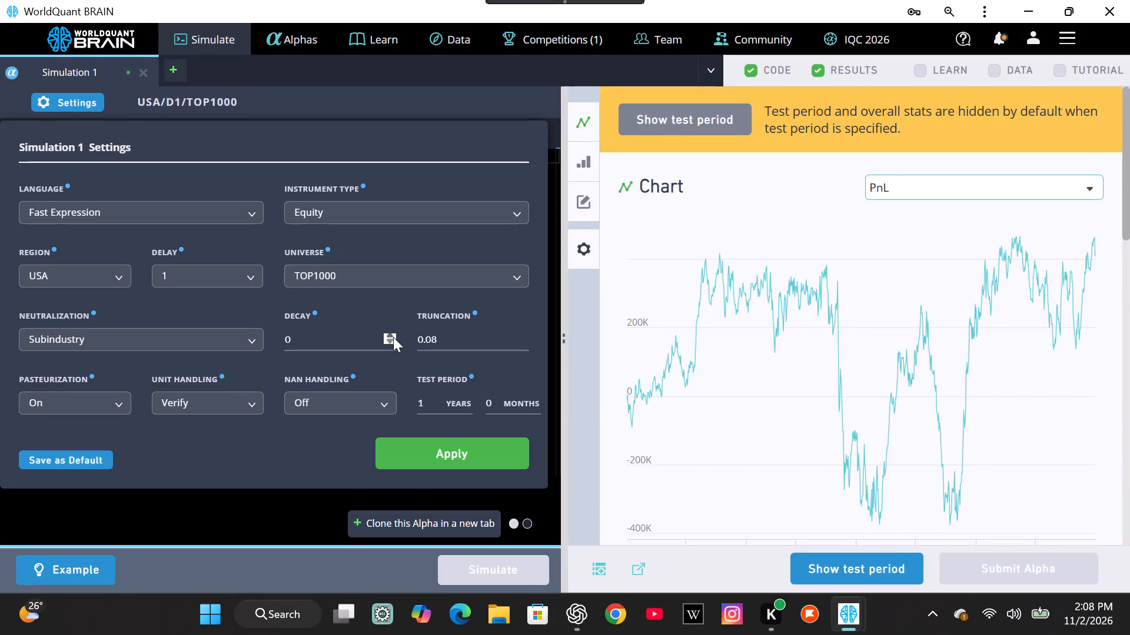
{"action": "left_click", "coordinate": [393, 336]}
{"action": "double_click", "coordinate": [430, 449]}
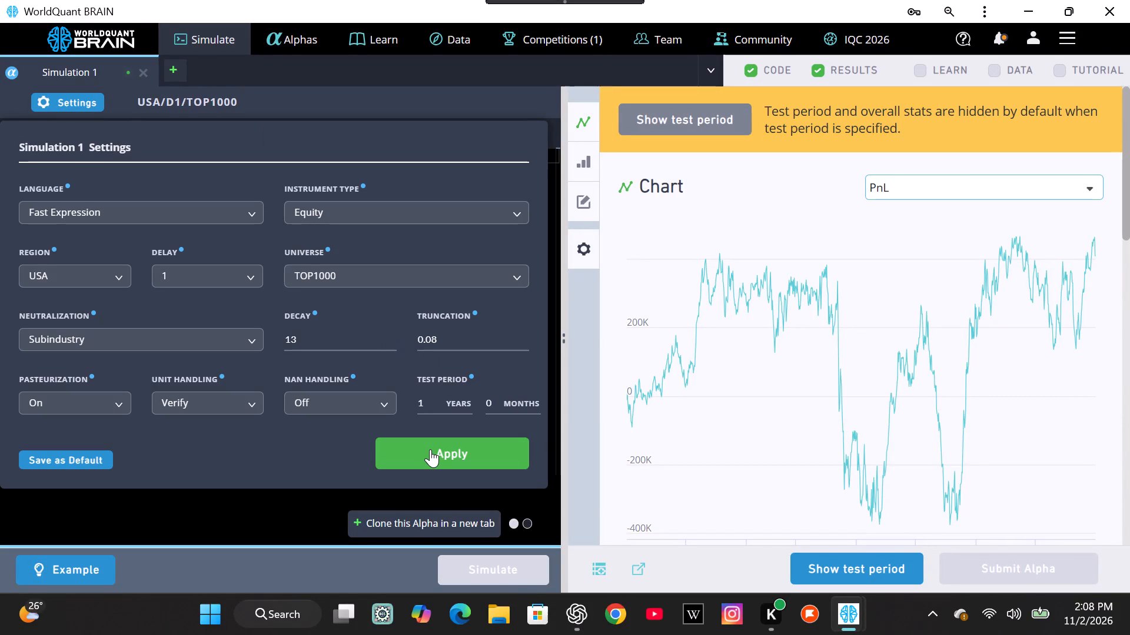
{"action": "left_click", "coordinate": [430, 449]}
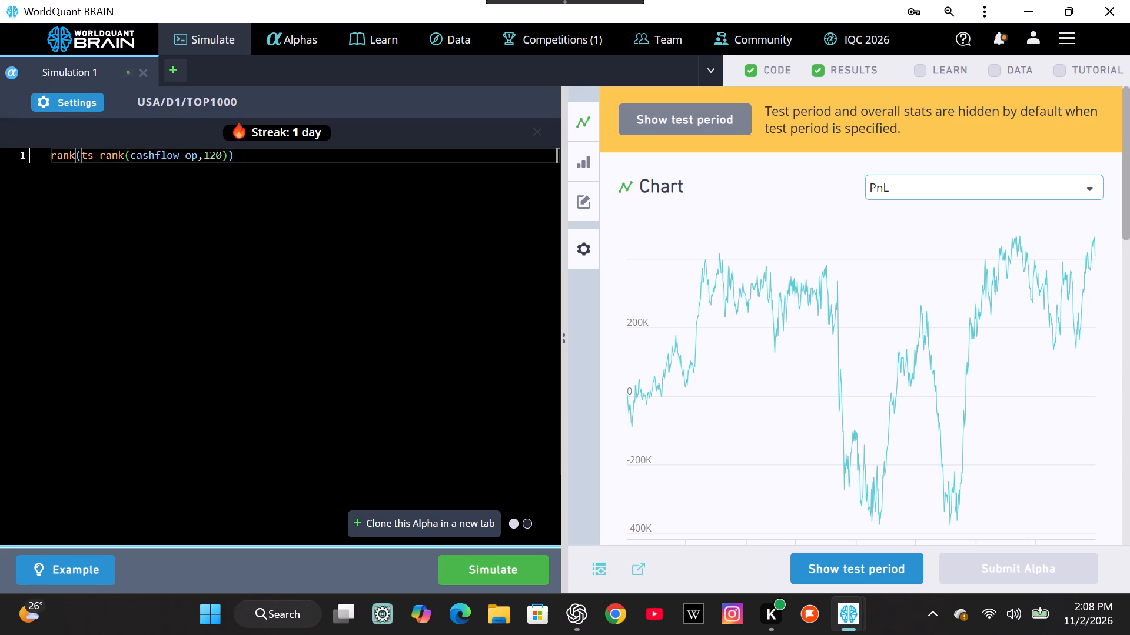
Simulate the rank(ts_rank(cashflow_op,120)) alpha again with the decay of 13.
{"action": "left_click", "coordinate": [480, 566]}
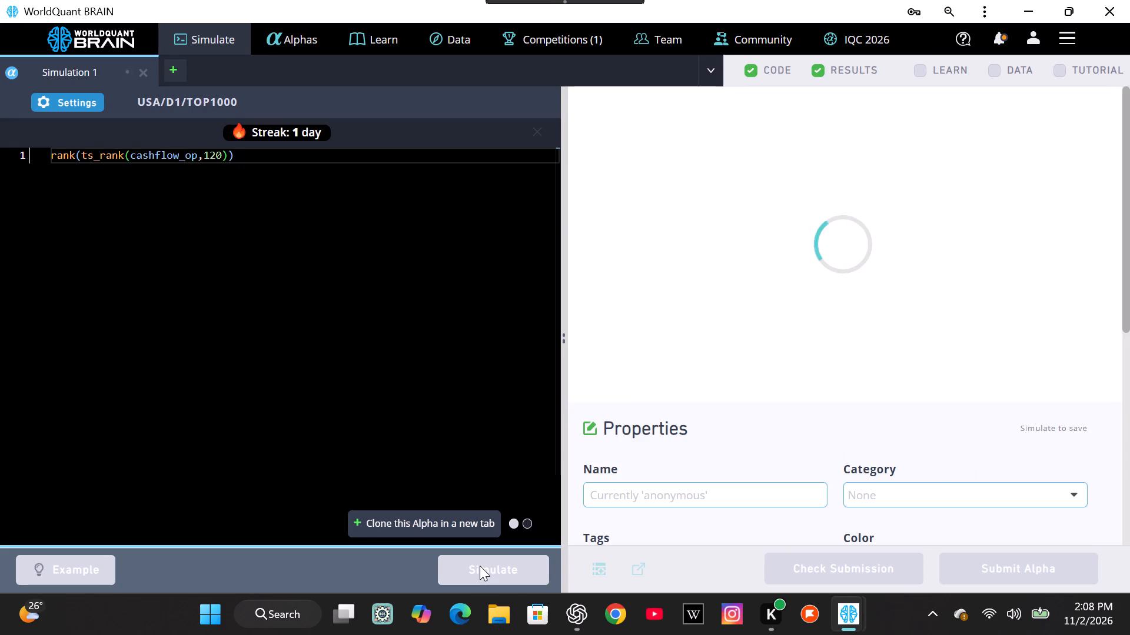
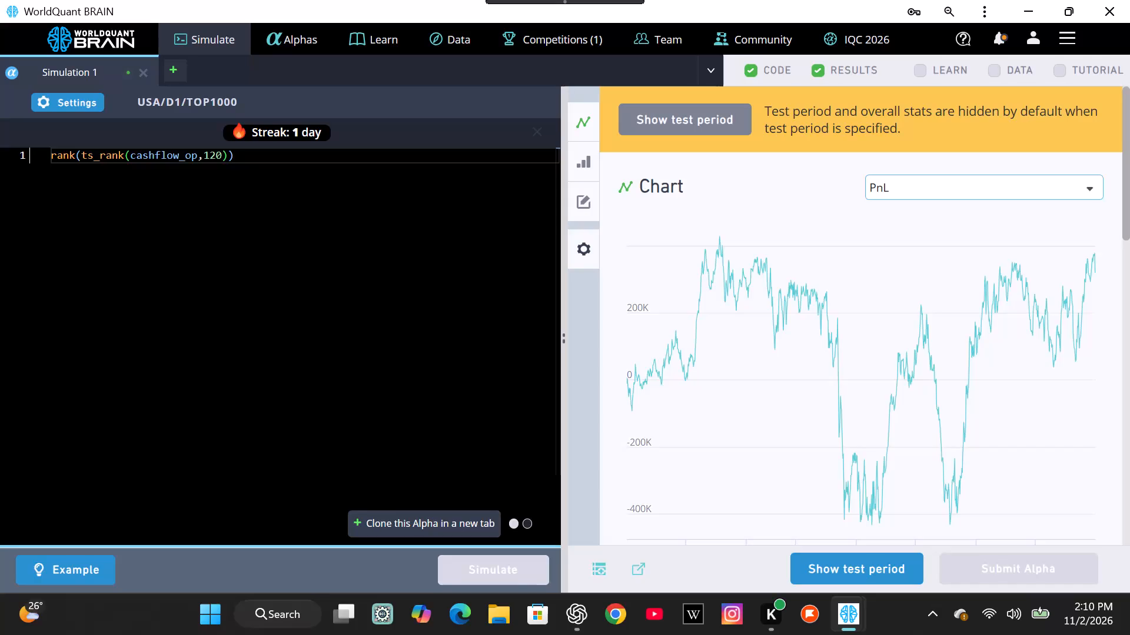
Set the universe to TOP3000 in the Simulation 1 settings and apply the change.
{"action": "left_click", "coordinate": [79, 102]}
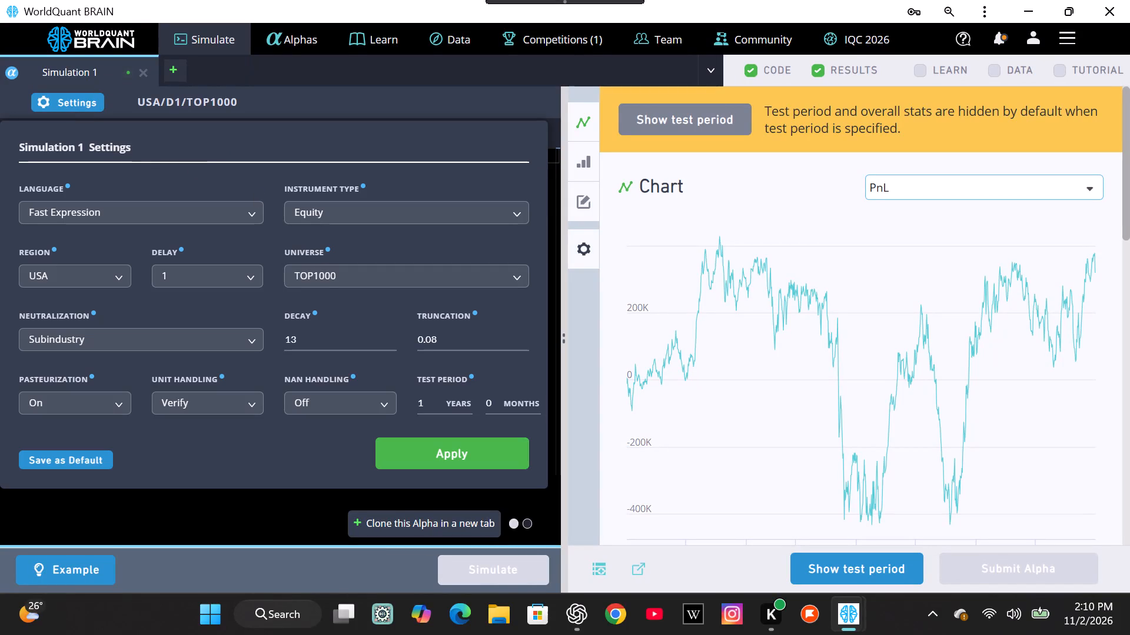
{"action": "left_click", "coordinate": [321, 273]}
{"action": "left_click", "coordinate": [321, 293]}
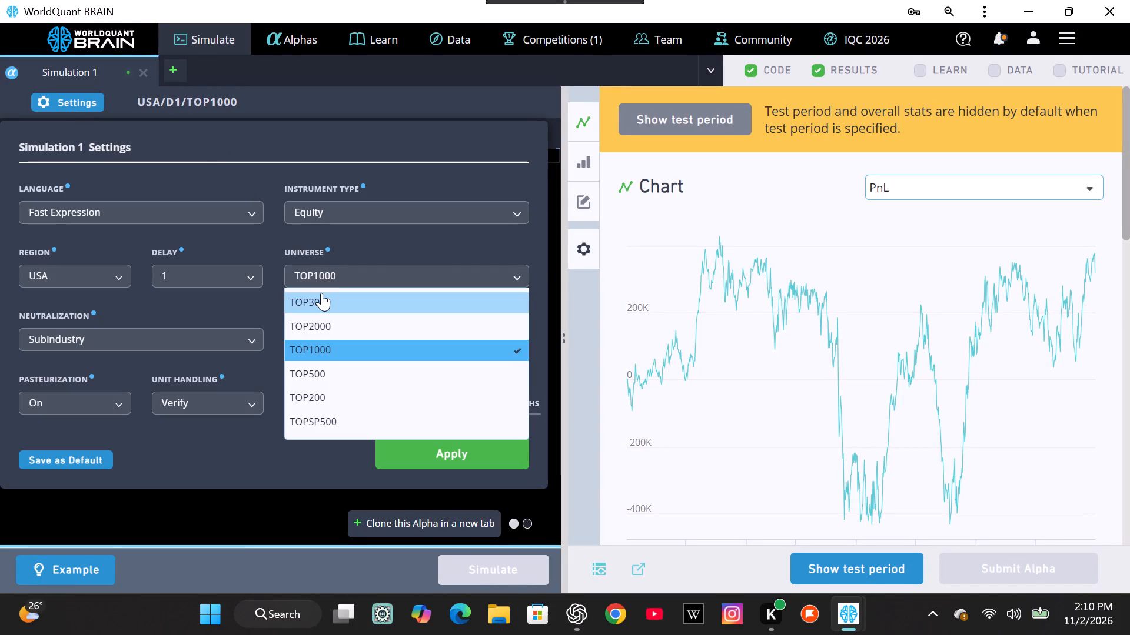
{"action": "left_click", "coordinate": [413, 455]}
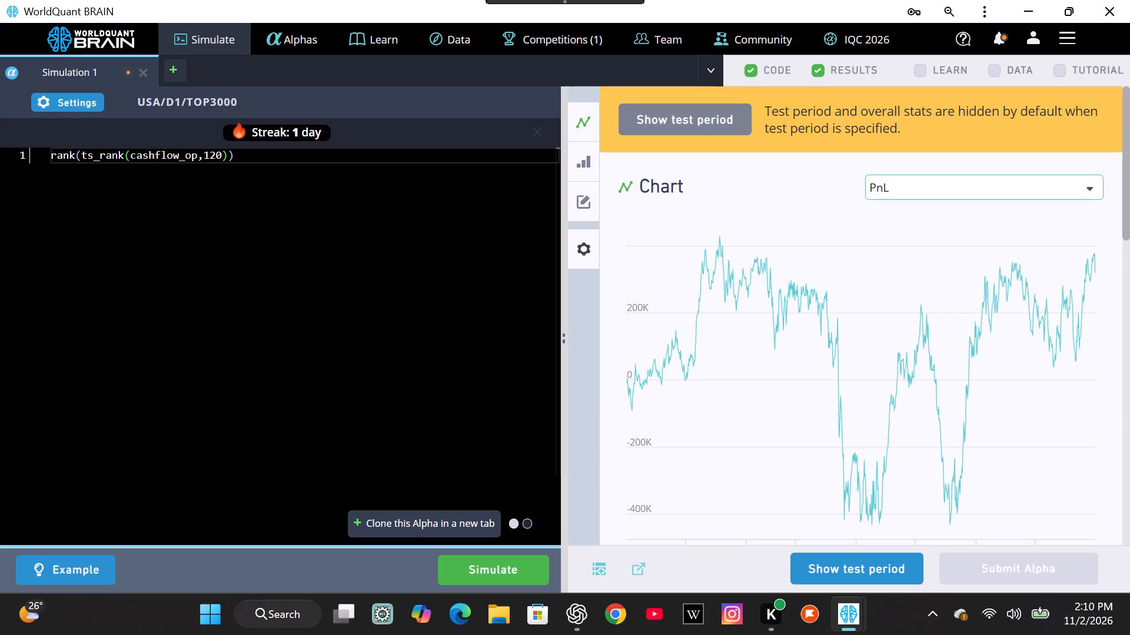
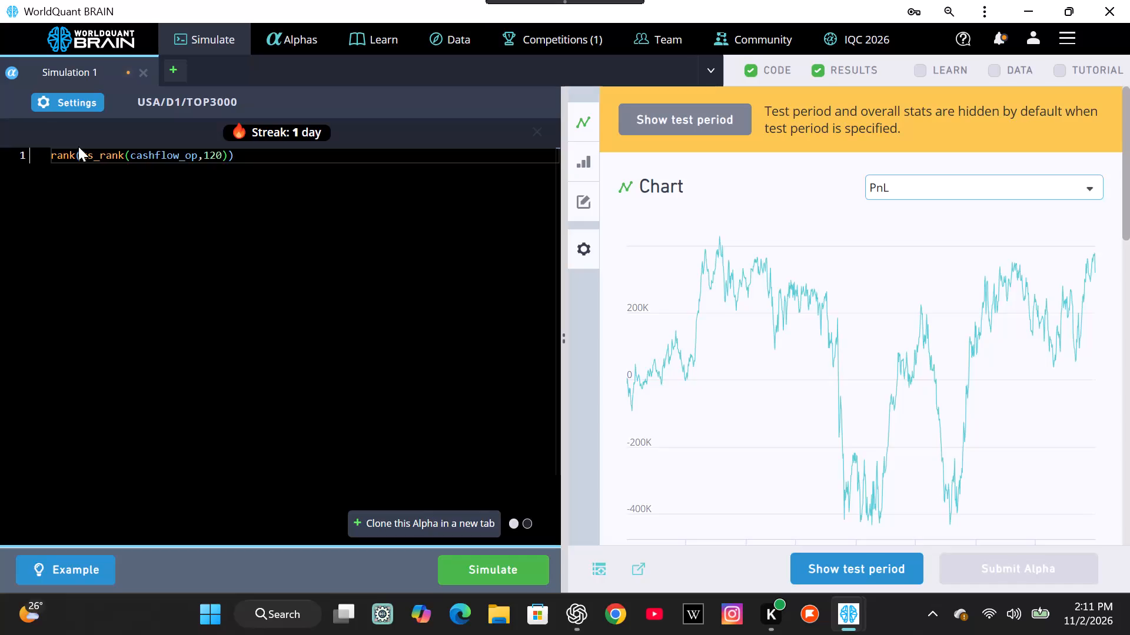
Set the decay to 0 and the universe to TOP200 in the Simulation 1 settings and apply the changes.
{"action": "left_click", "coordinate": [54, 102]}
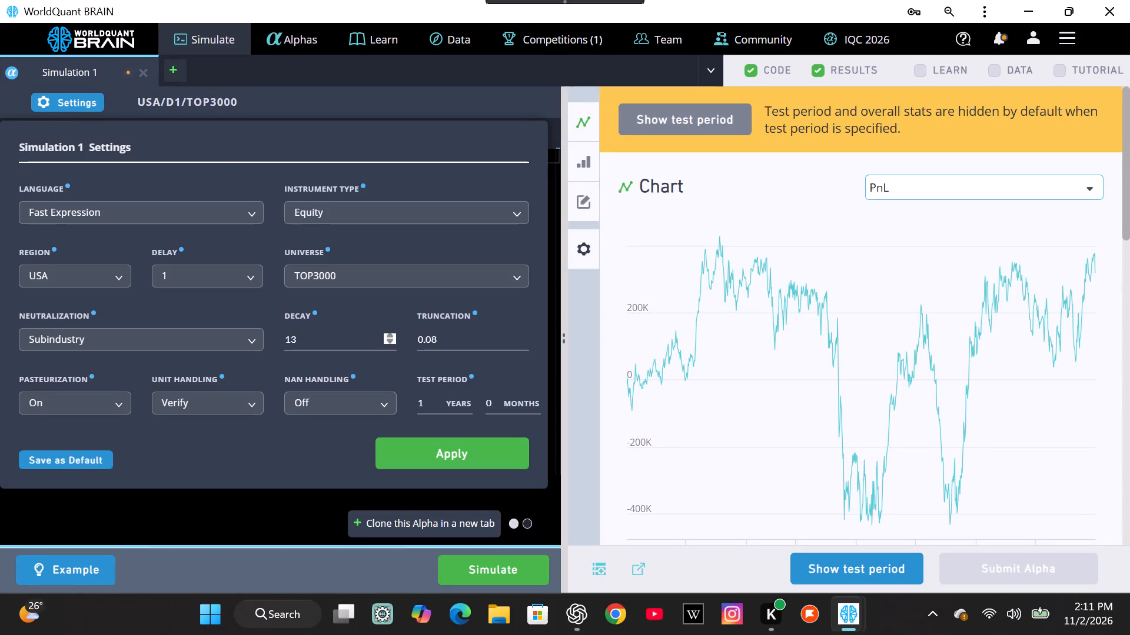
{"action": "left_click", "coordinate": [385, 343]}
{"action": "left_click", "coordinate": [417, 273]}
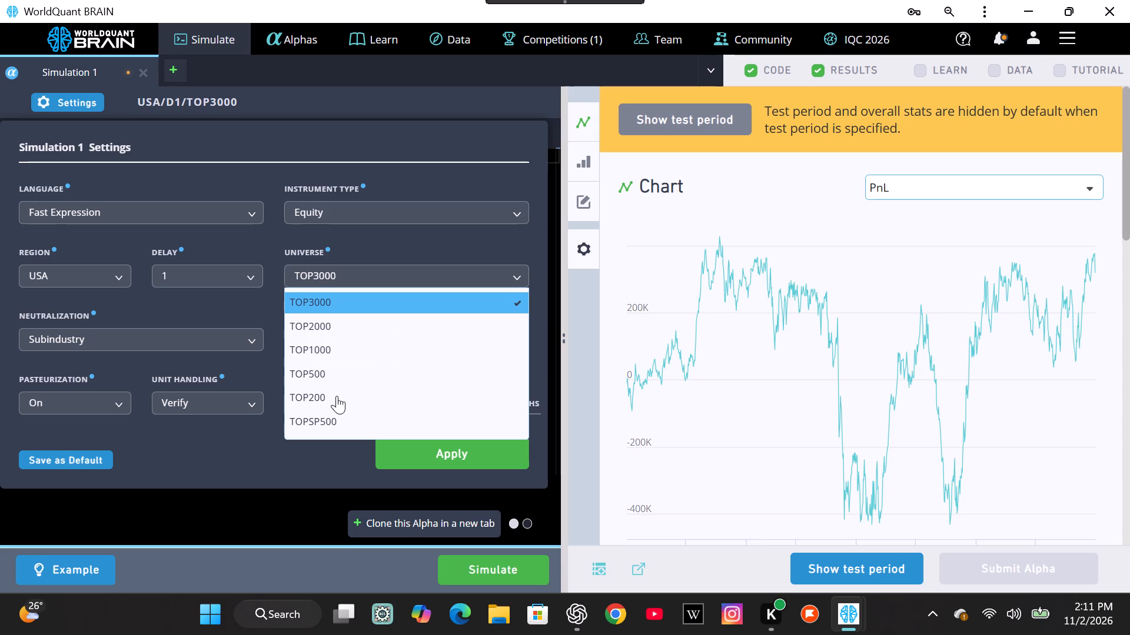
{"action": "left_click", "coordinate": [337, 396]}
{"action": "left_click", "coordinate": [407, 444]}
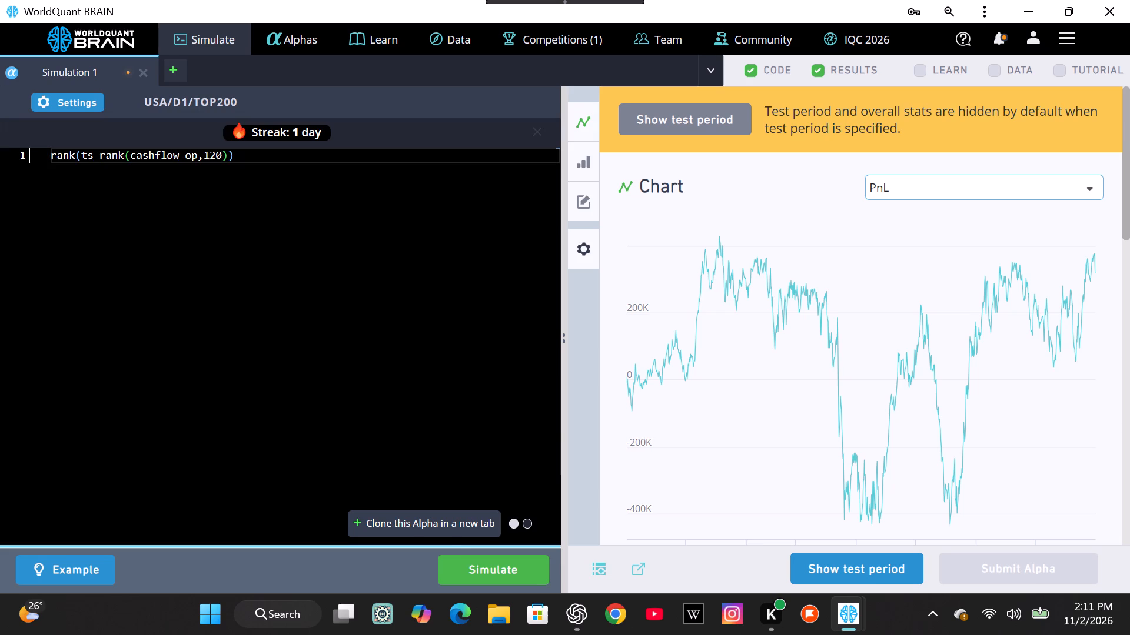
Simulate the rank(ts_rank(cashflow_op,120)) alpha with the updated settings.
{"action": "left_click", "coordinate": [459, 564]}
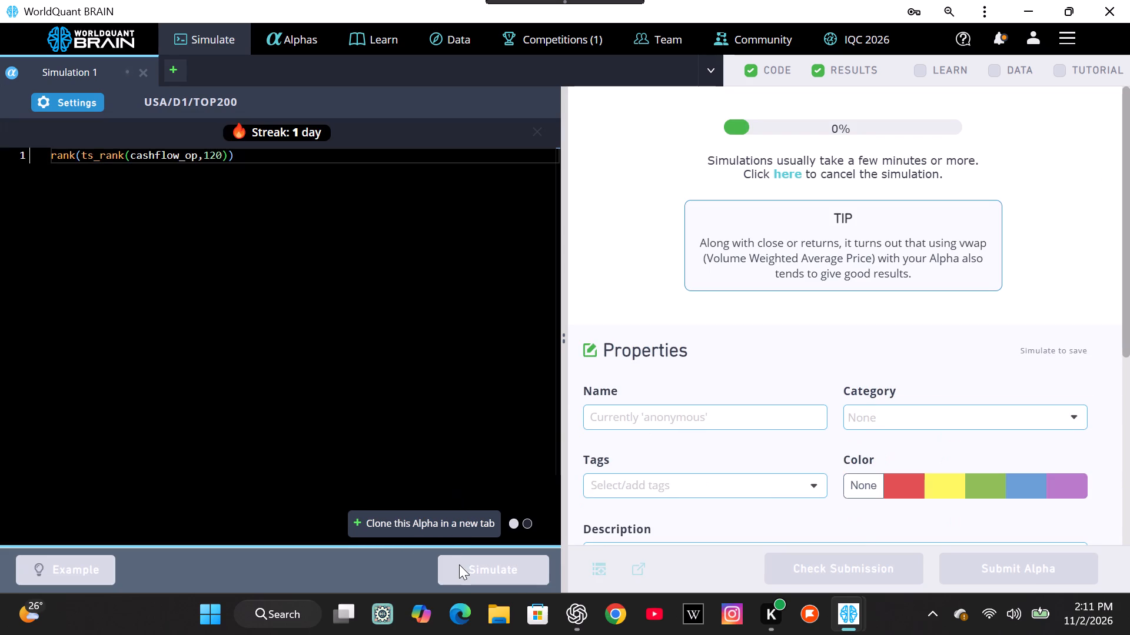
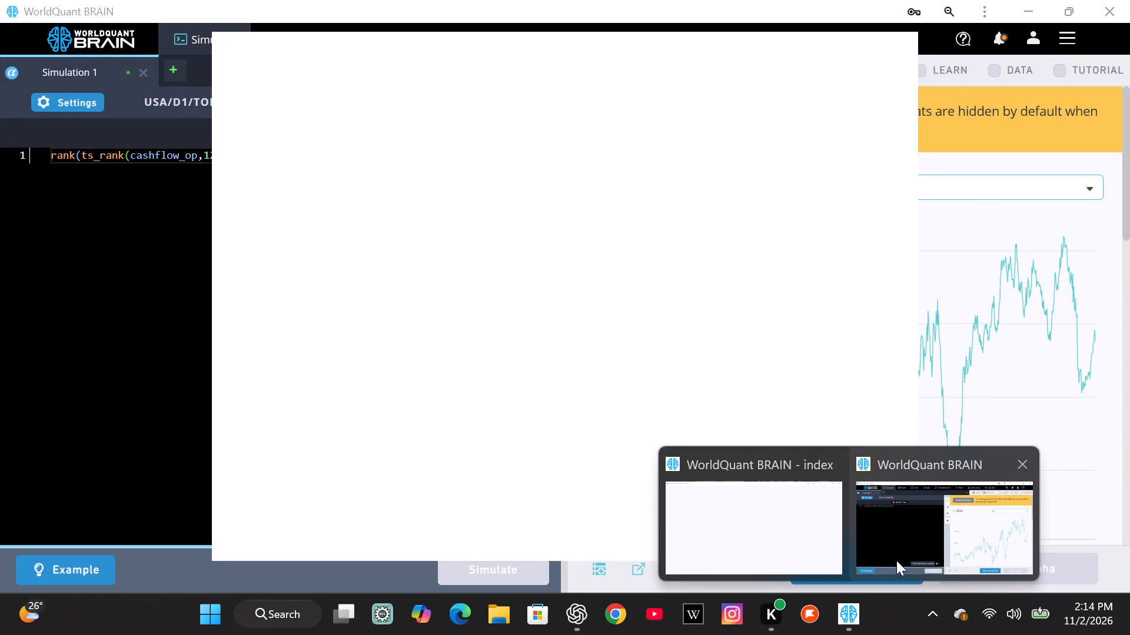
Switch to the WorldQuant BRAIN simulation window, set the Simulation 1 universe to TOP500 and apply the settings.
{"action": "left_click", "coordinate": [915, 540]}
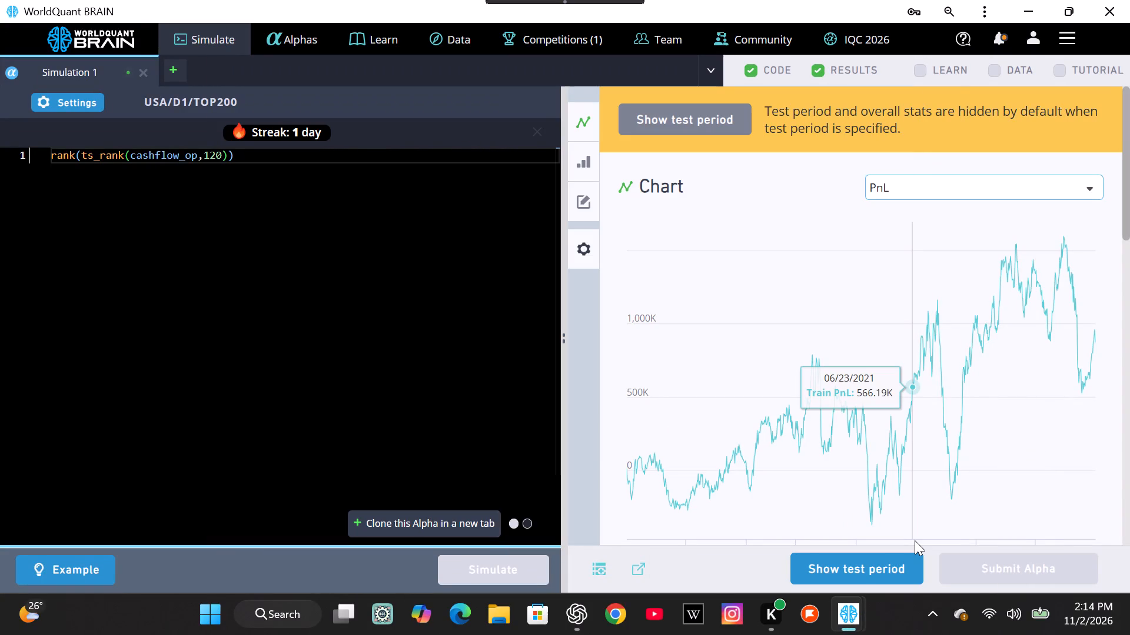
{"action": "left_click", "coordinate": [68, 96]}
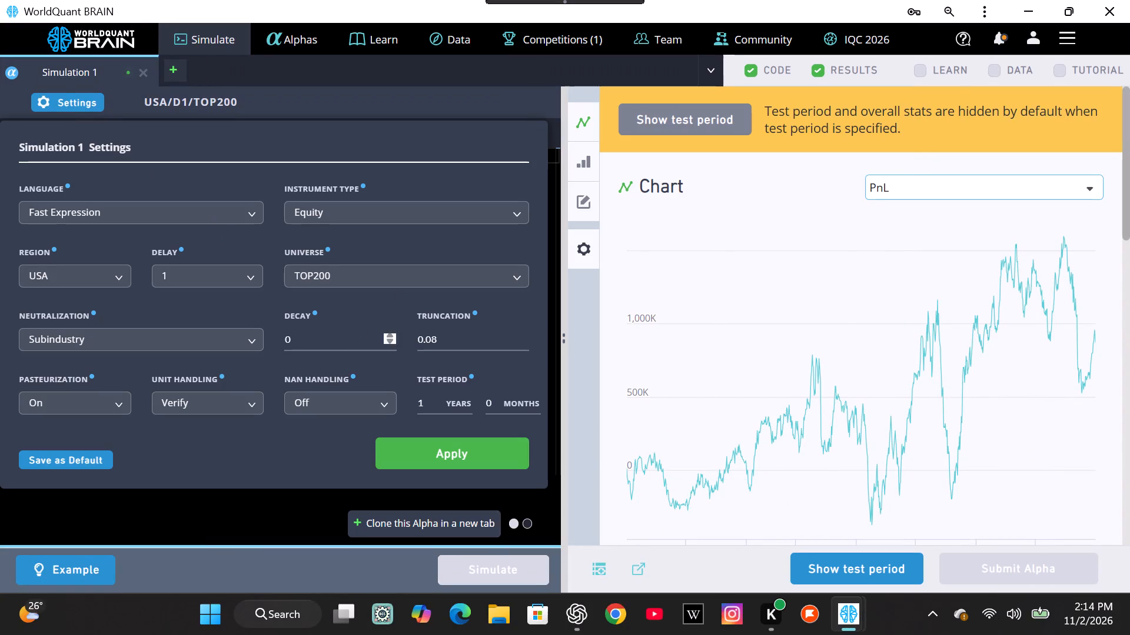
{"action": "left_click", "coordinate": [415, 280]}
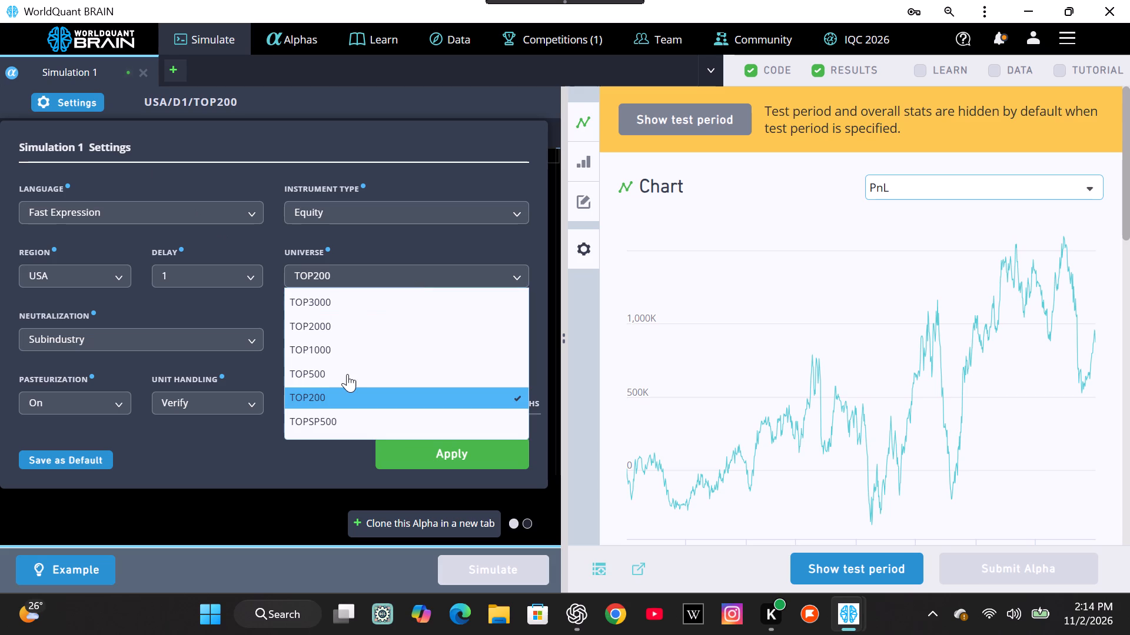
{"action": "left_click", "coordinate": [347, 374]}
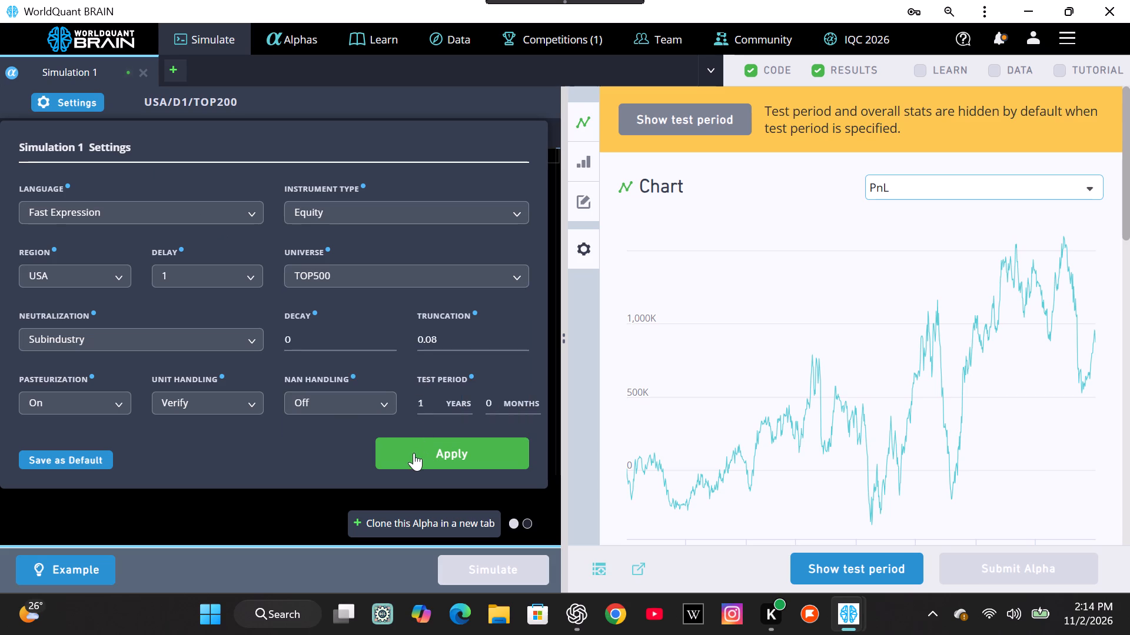
{"action": "left_click", "coordinate": [414, 453]}
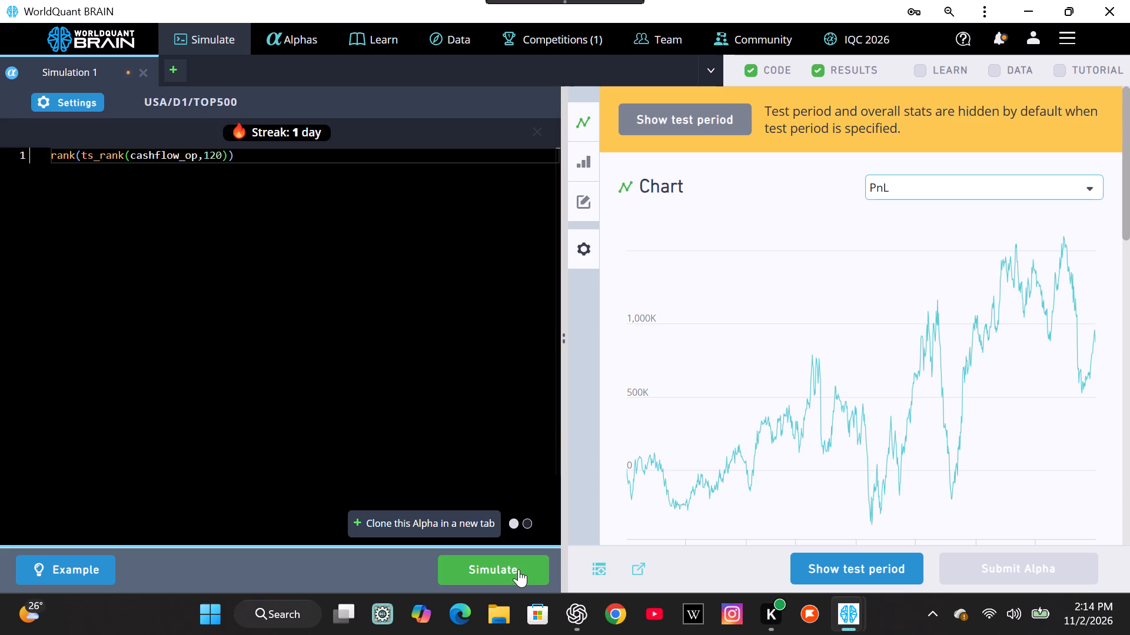
Simulate the rank(ts_rank(cashflow_op,120)) alpha with the TOP500 universe.
{"action": "left_click", "coordinate": [506, 568]}
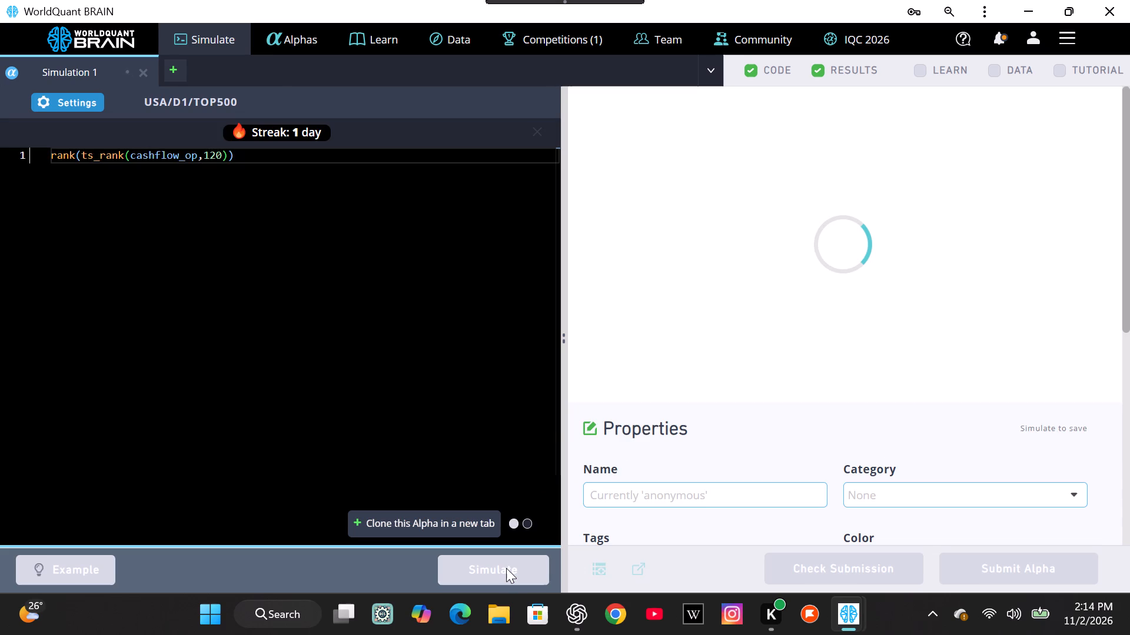
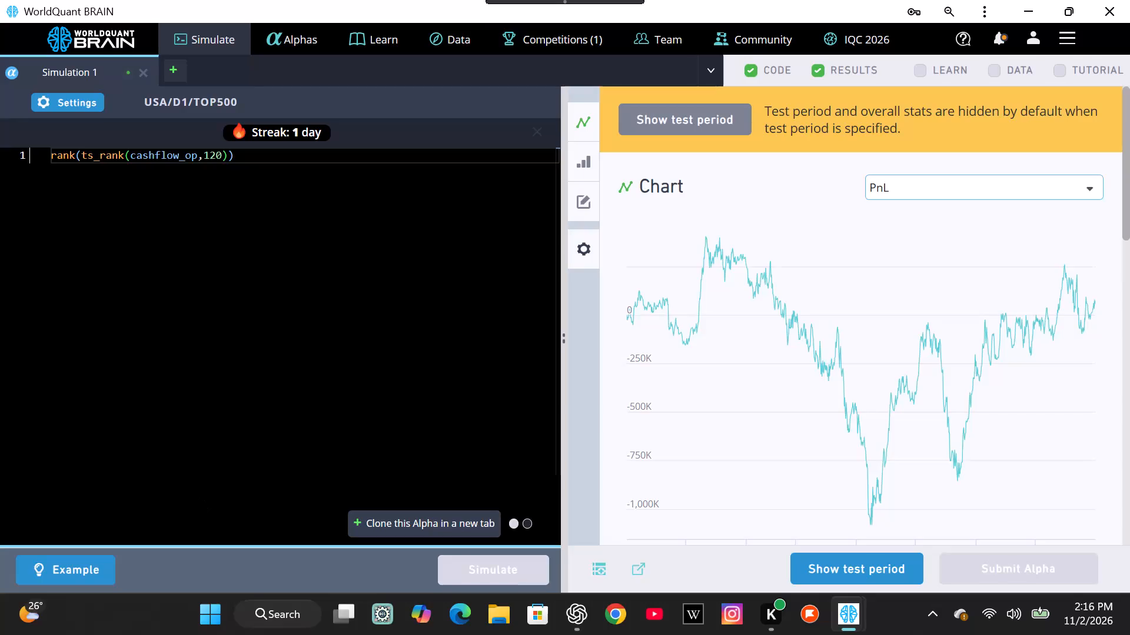
Set the Simulation 1 universe to TOP1000 and simulate the rank(ts_rank(cashflow_op,120)) alpha with it.
{"action": "left_click", "coordinate": [67, 109]}
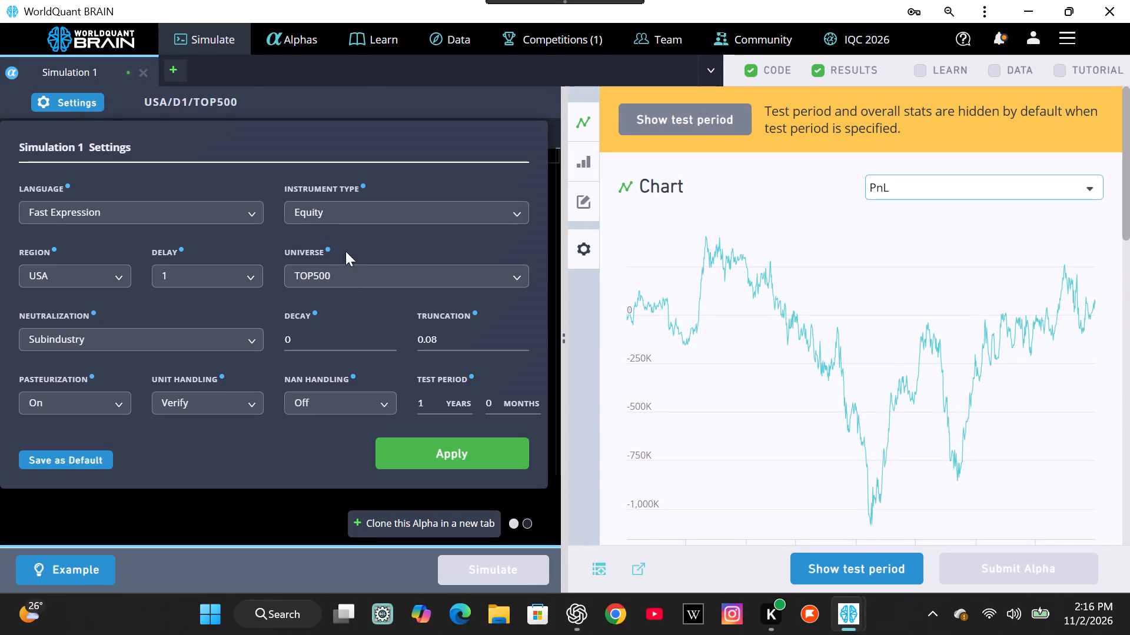
{"action": "left_click", "coordinate": [374, 275]}
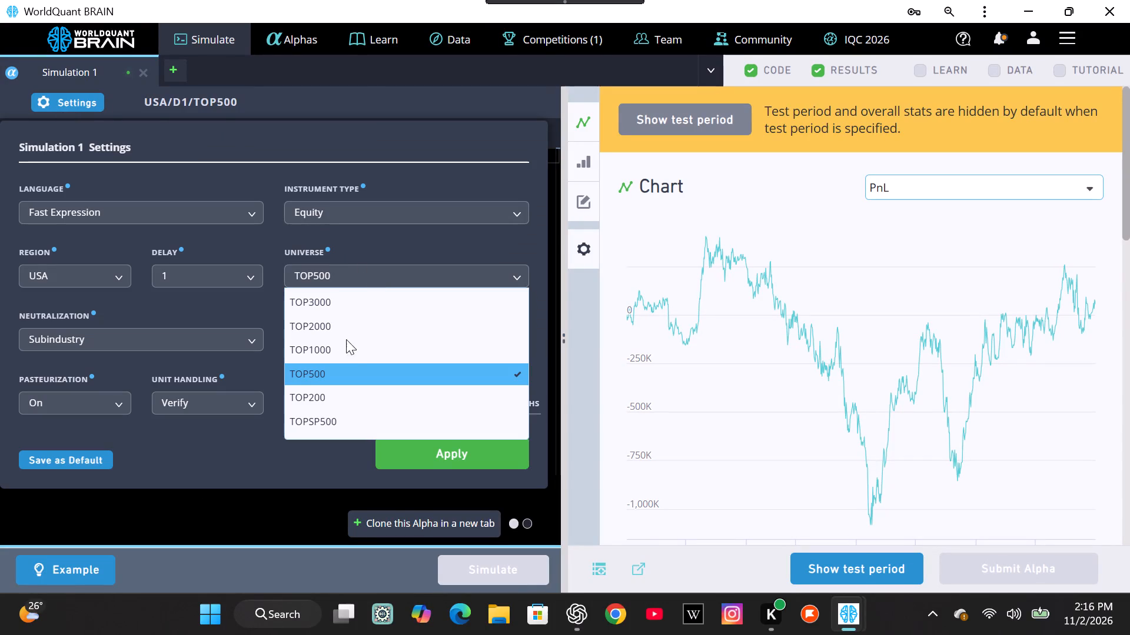
{"action": "left_click", "coordinate": [340, 346]}
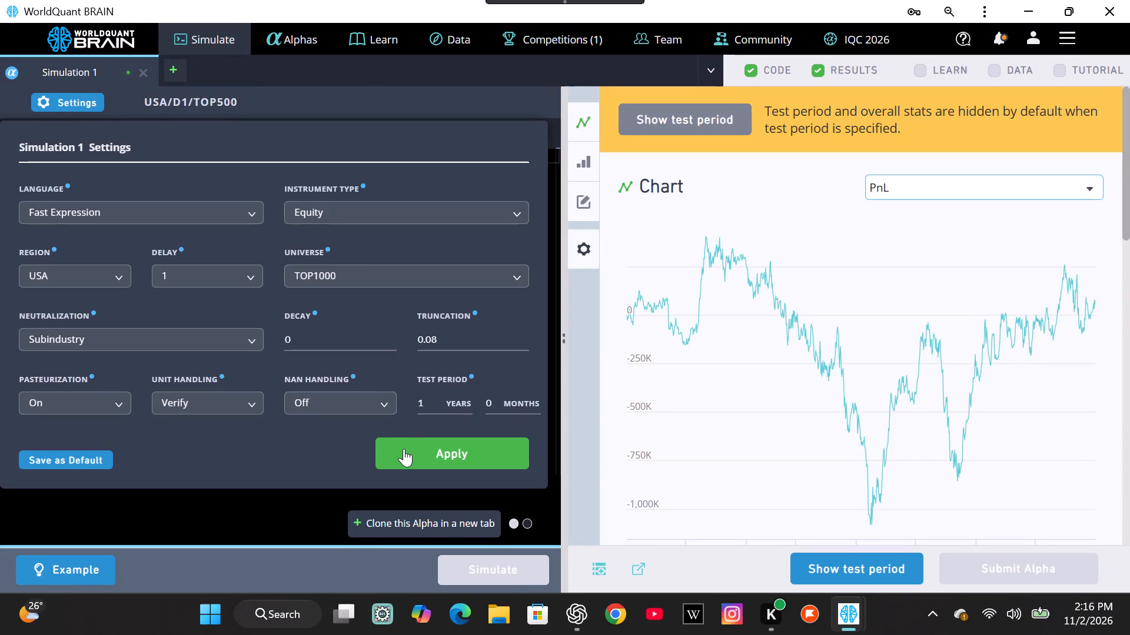
{"action": "left_click", "coordinate": [404, 449]}
{"action": "left_click", "coordinate": [462, 569]}
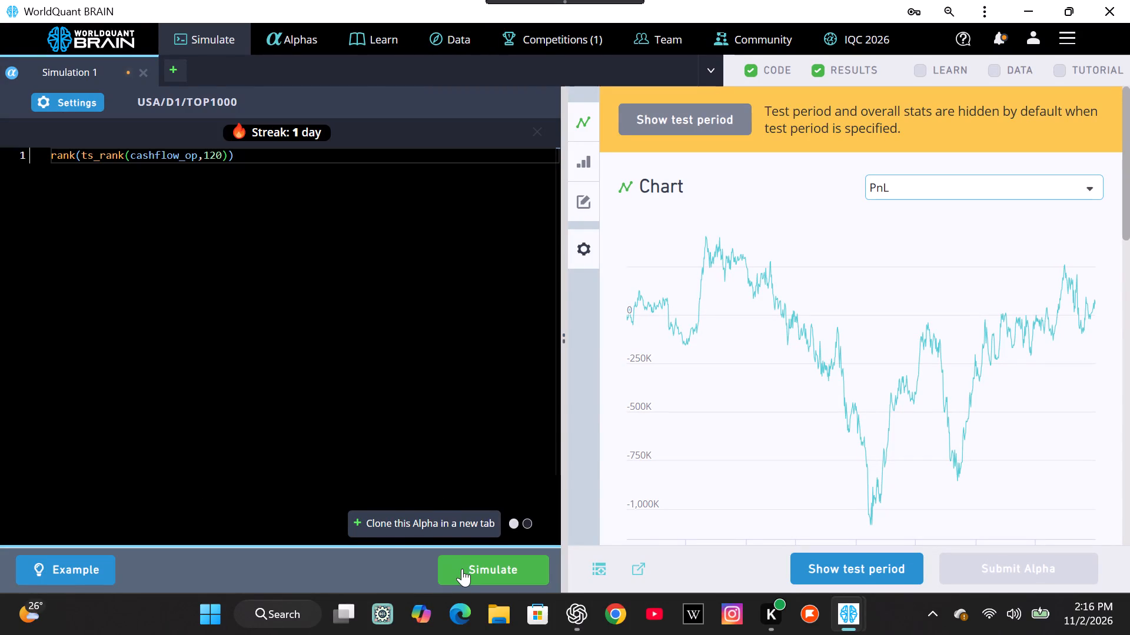
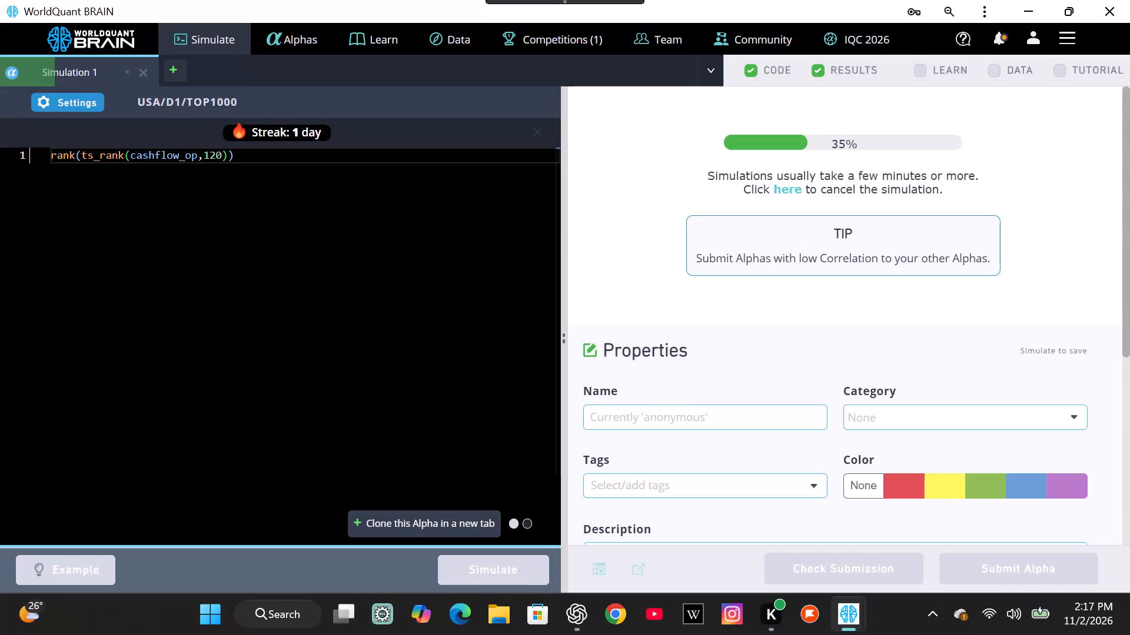
Review the Simulation 1 settings for the running alpha and apply them as they are.
{"action": "left_click", "coordinate": [87, 107]}
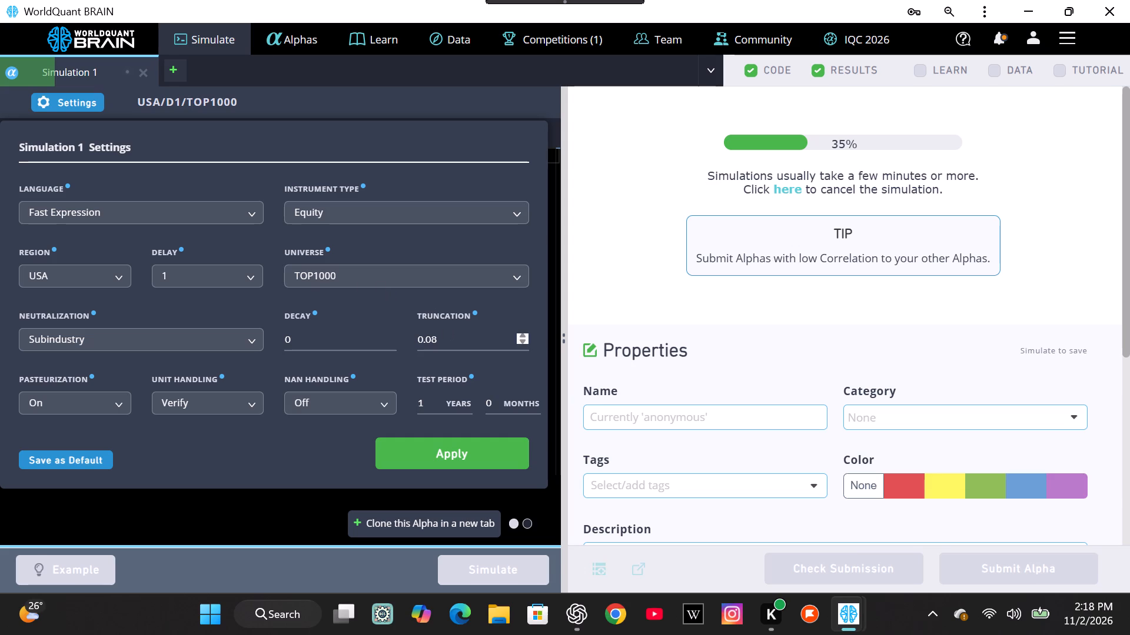
{"action": "left_click", "coordinate": [448, 450]}
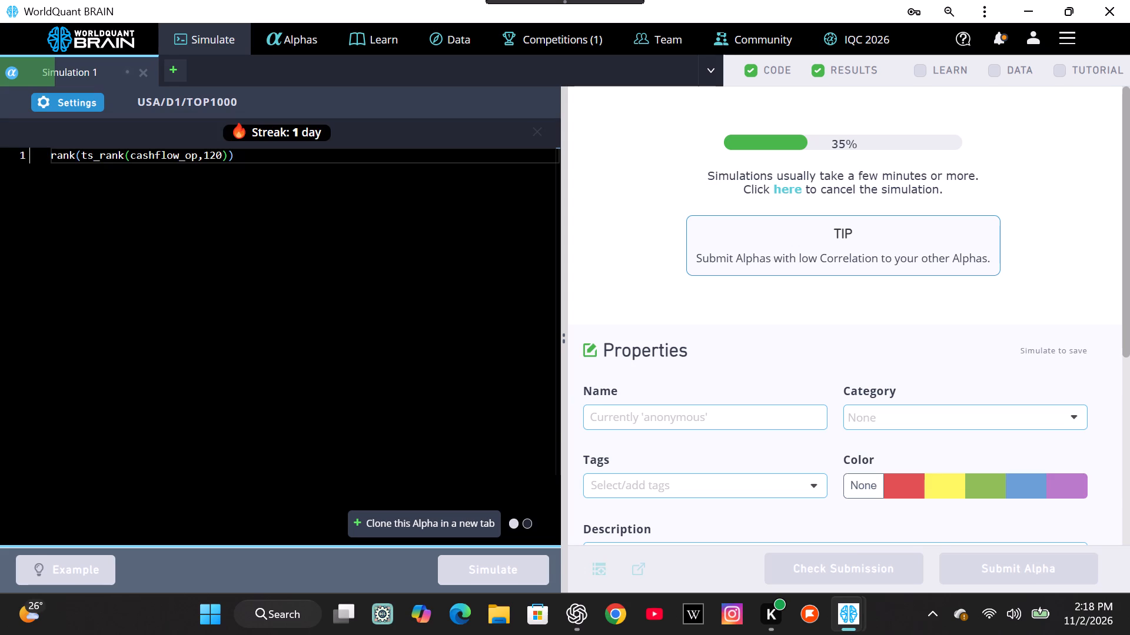
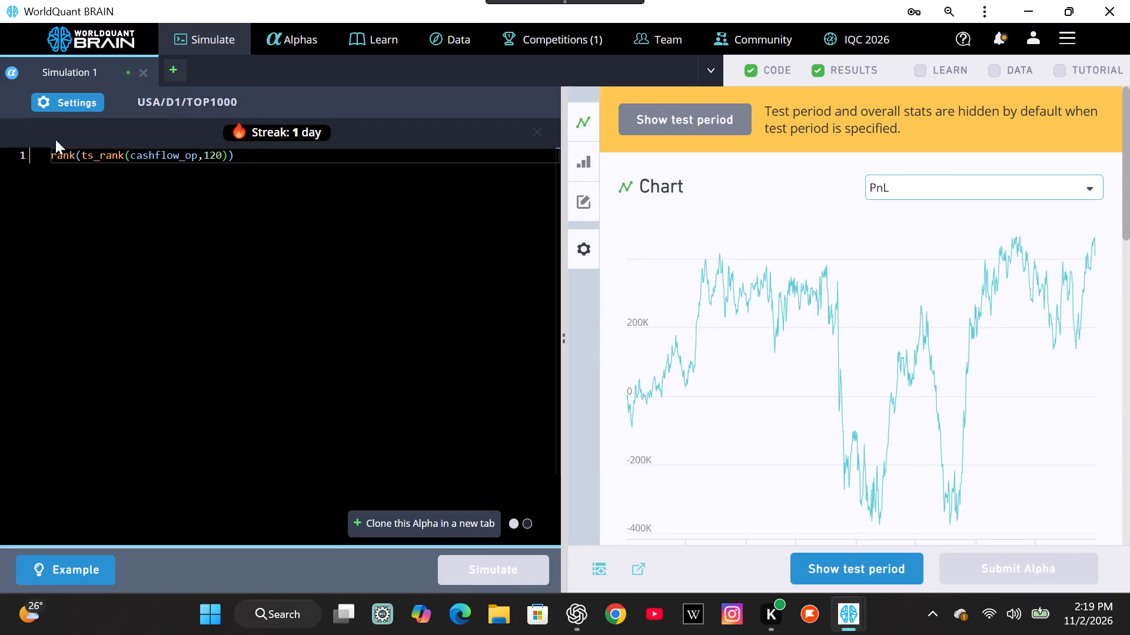
Set the simulation's neutralization to None and universe to TOP3000, apply the settings, and simulate the cashflow_op alpha again.
{"action": "left_click", "coordinate": [62, 109]}
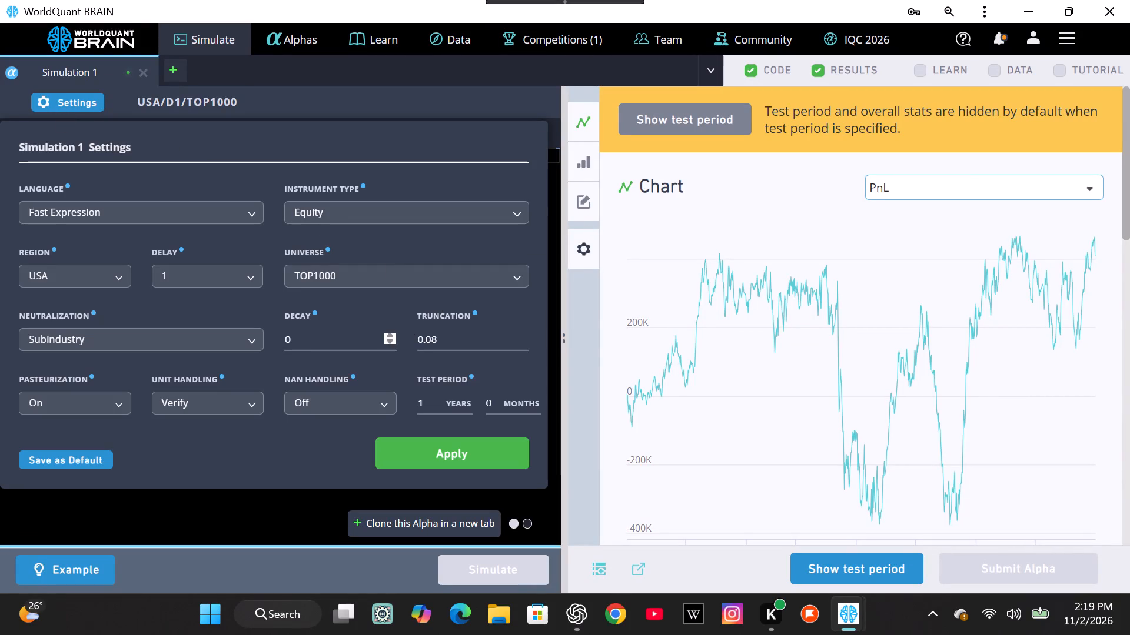
{"action": "left_click", "coordinate": [232, 339]}
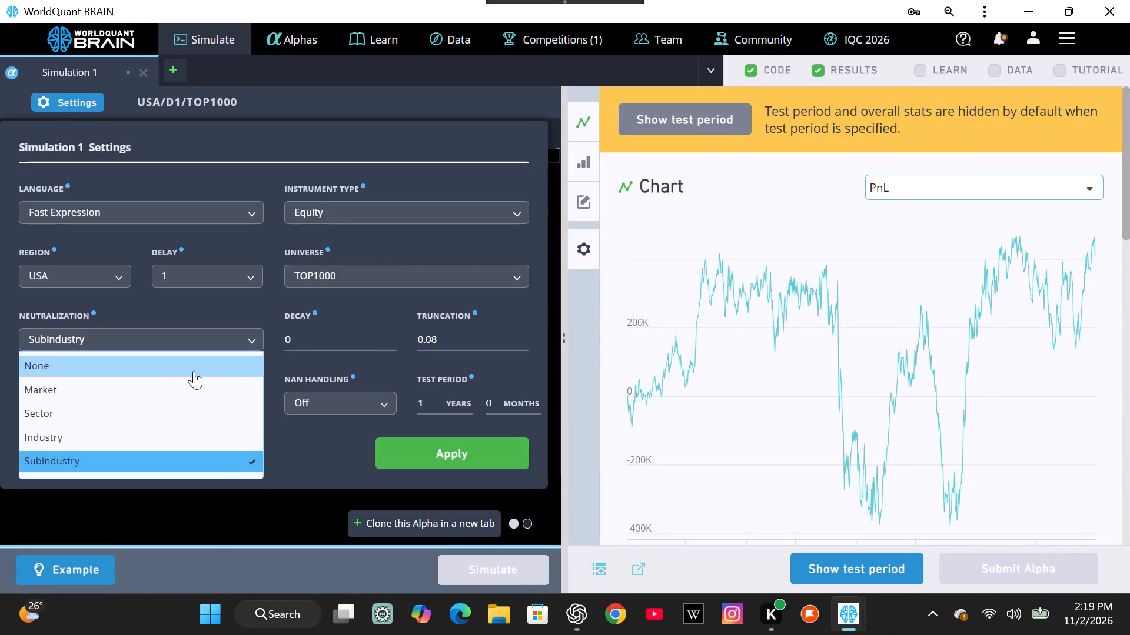
{"action": "left_click", "coordinate": [194, 371]}
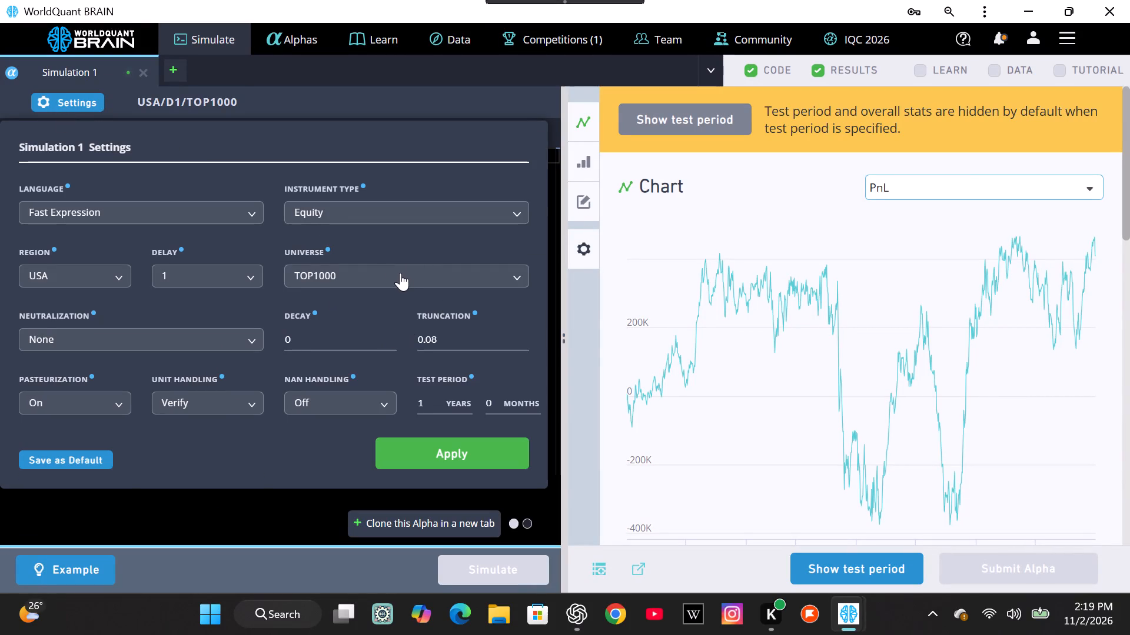
{"action": "left_click", "coordinate": [400, 273]}
{"action": "left_click", "coordinate": [355, 304]}
{"action": "left_click", "coordinate": [413, 463]}
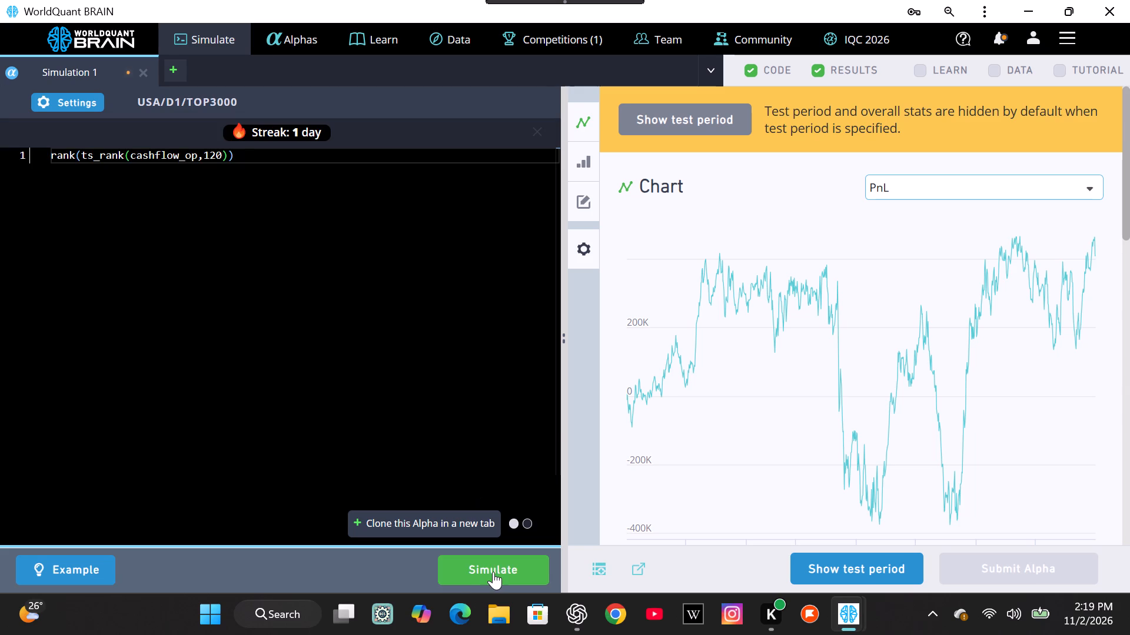
{"action": "left_click", "coordinate": [496, 571]}
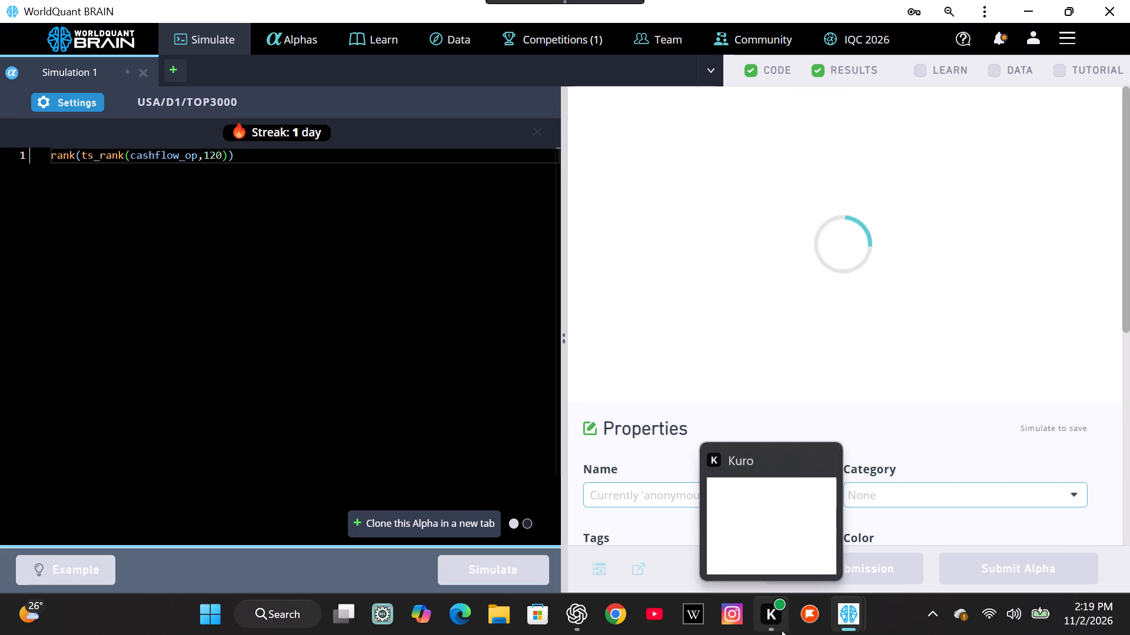
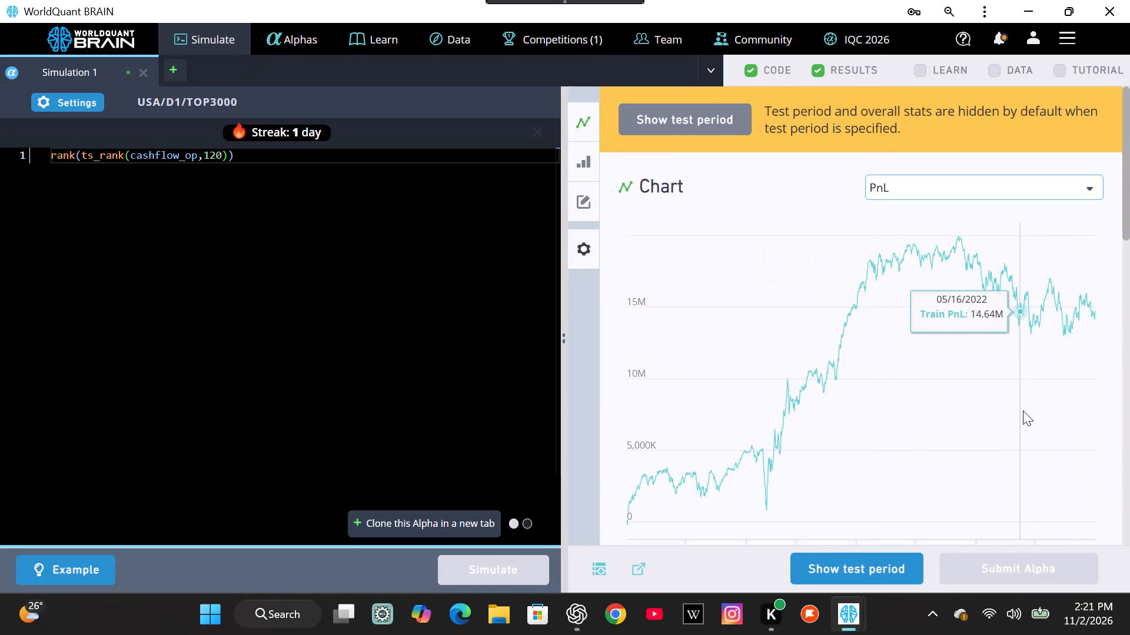
Show the test period for the simulated cashflow_op alpha and review its IS summary and IS testing status.
{"action": "scroll", "coordinate": [1023, 410], "scroll_direction": "down", "scroll_amount": 1}
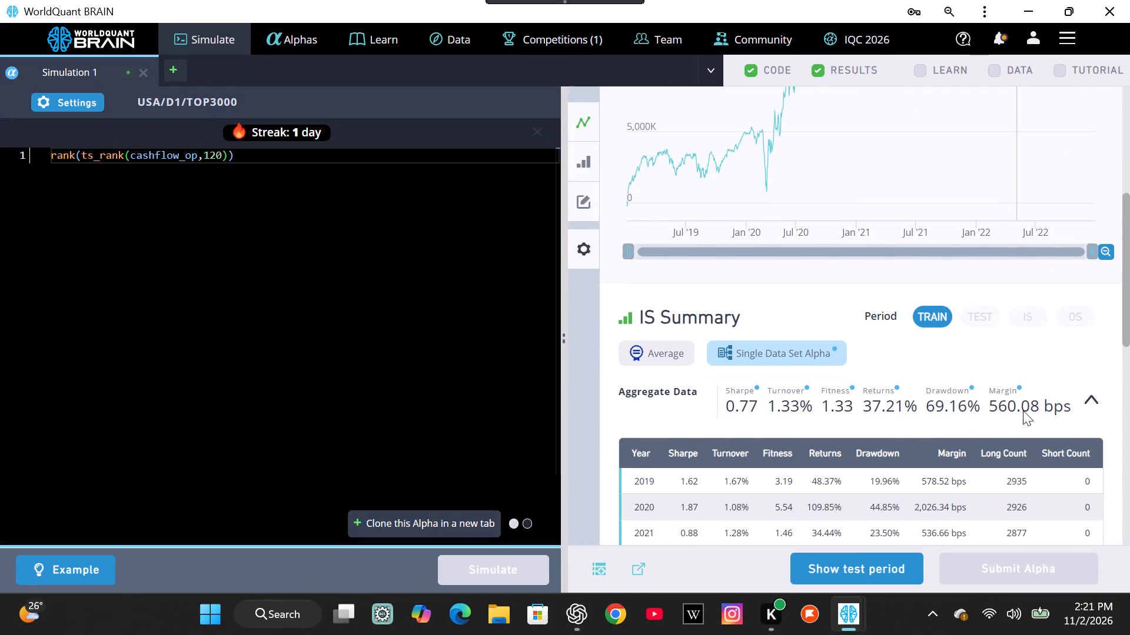
{"action": "scroll", "coordinate": [1023, 410], "scroll_direction": "down", "scroll_amount": 1}
{"action": "left_click", "coordinate": [865, 556]}
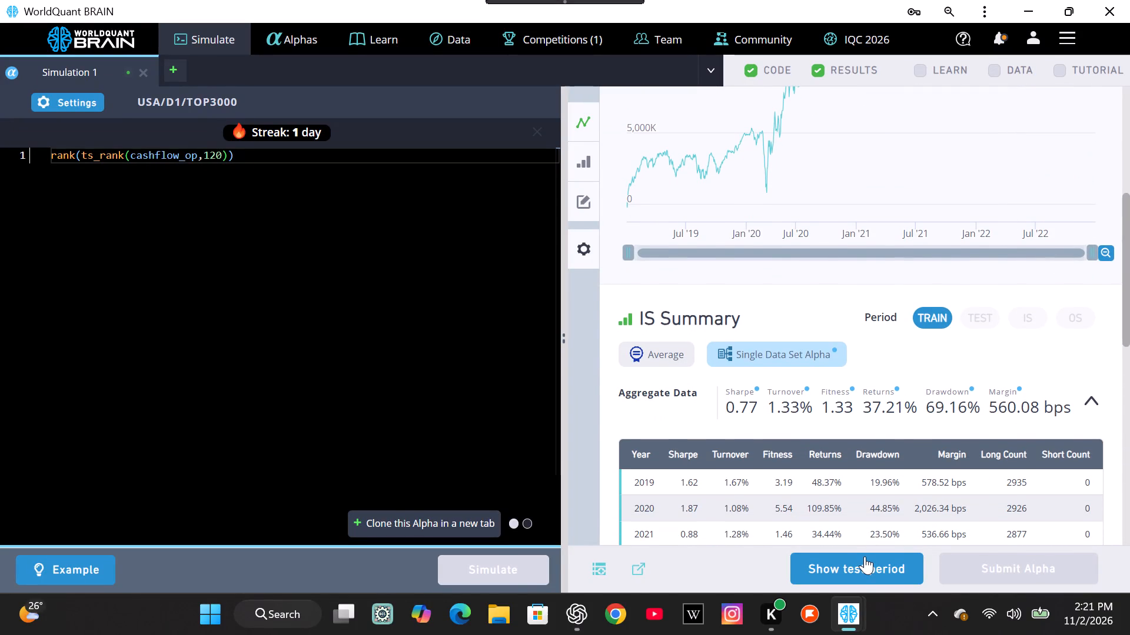
{"action": "scroll", "coordinate": [820, 436], "scroll_direction": "down", "scroll_amount": 4}
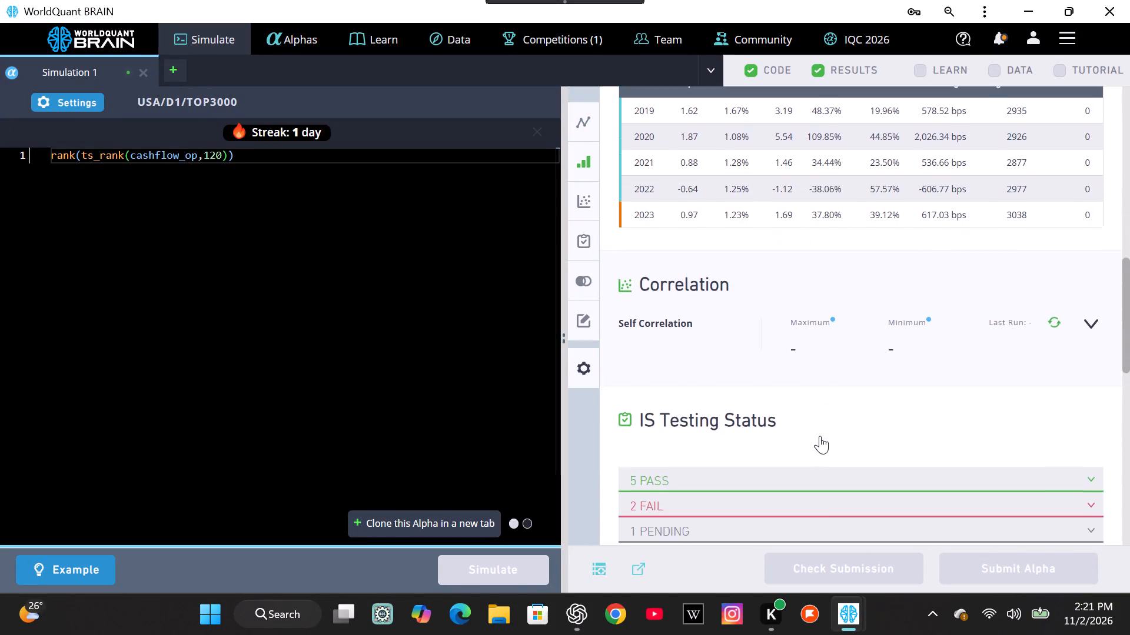
{"action": "scroll", "coordinate": [820, 436], "scroll_direction": "down", "scroll_amount": 2}
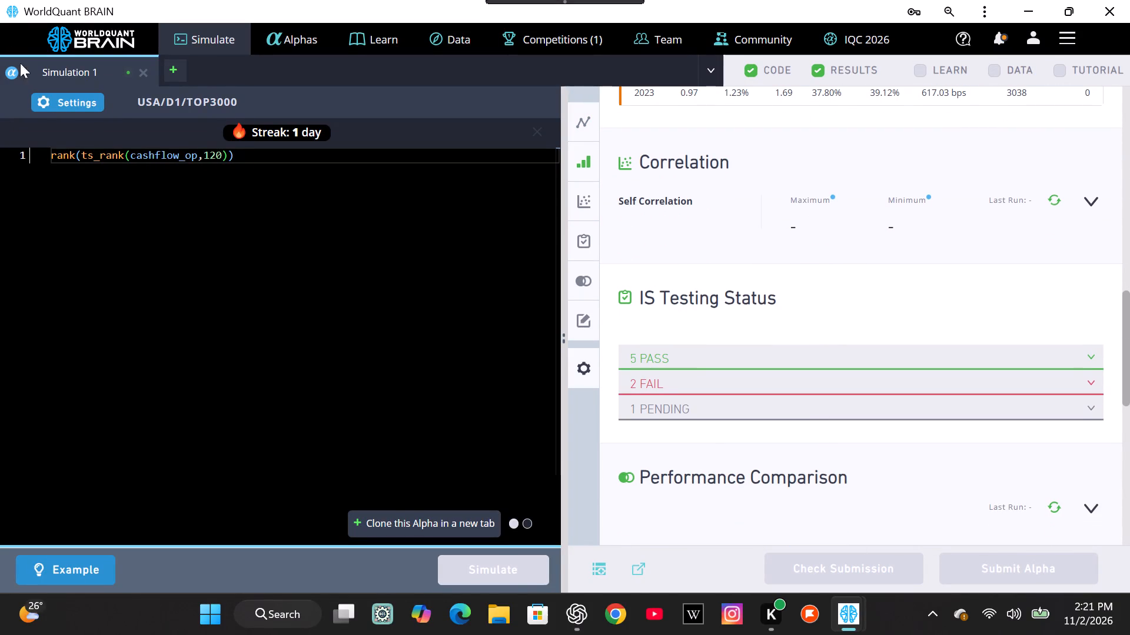
Set the simulation's decay to 16, apply the settings, and simulate the cashflow_op alpha again.
{"action": "left_click", "coordinate": [89, 103]}
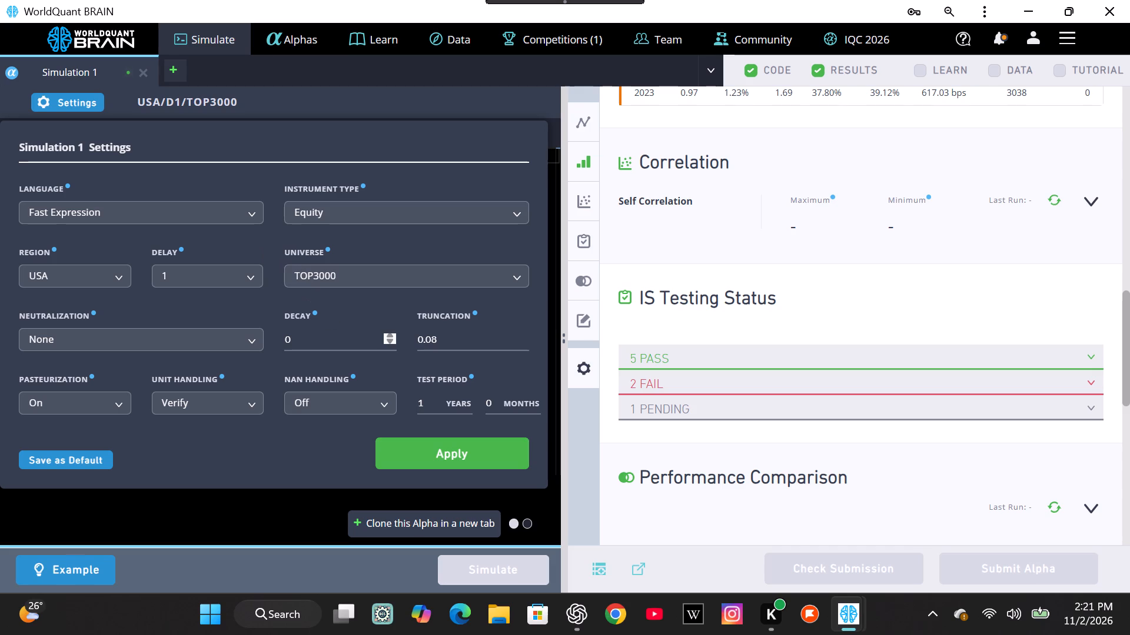
{"action": "triple_click", "coordinate": [388, 333]}
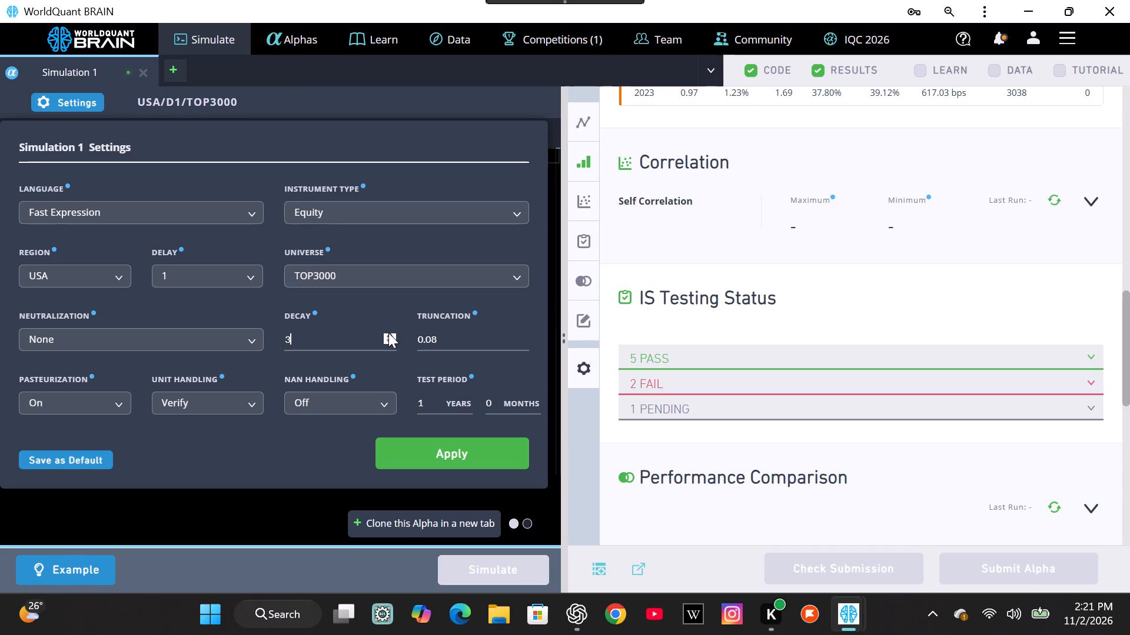
{"action": "triple_click", "coordinate": [388, 333]}
{"action": "triple_click", "coordinate": [388, 333]}
{"action": "triple_click", "coordinate": [388, 333]}
{"action": "double_click", "coordinate": [388, 333]}
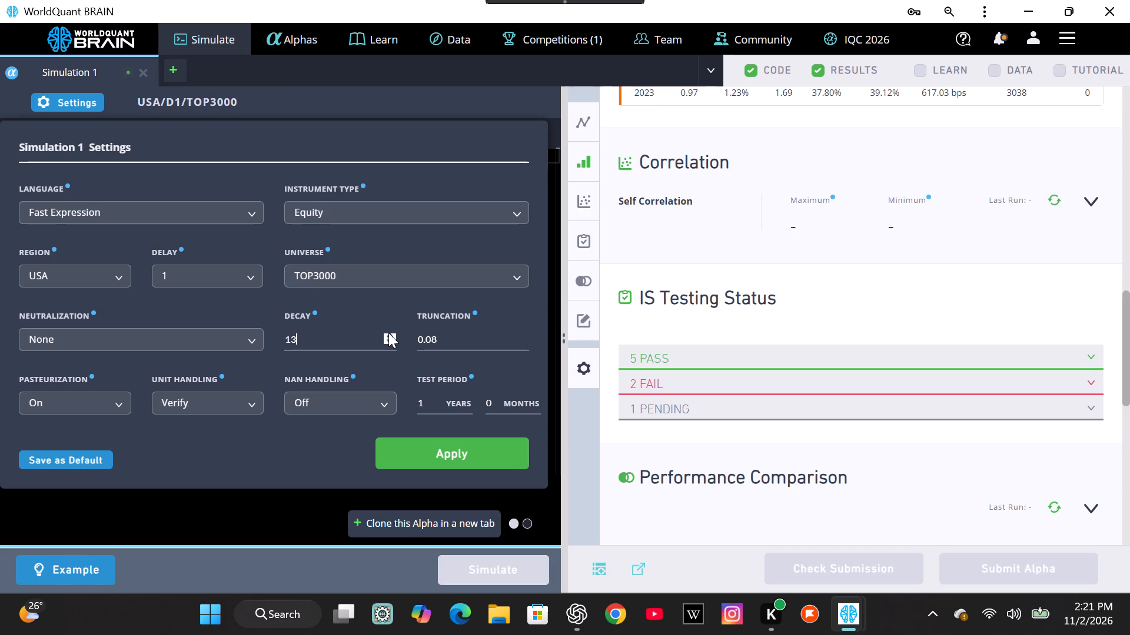
{"action": "double_click", "coordinate": [388, 333]}
{"action": "left_click", "coordinate": [387, 452]}
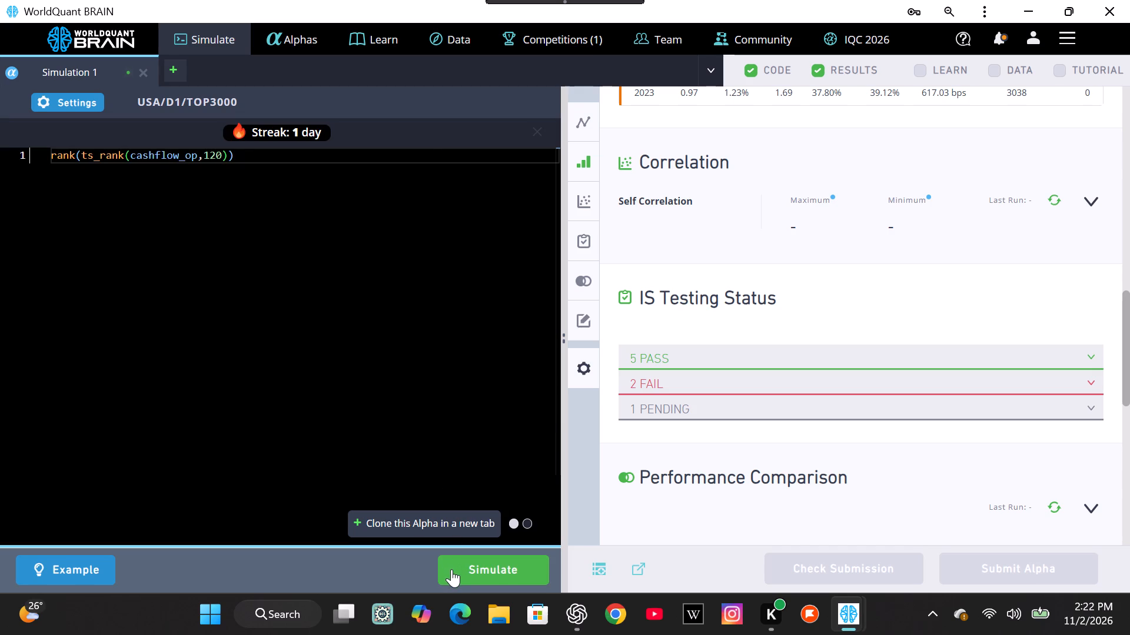
{"action": "left_click", "coordinate": [451, 569]}
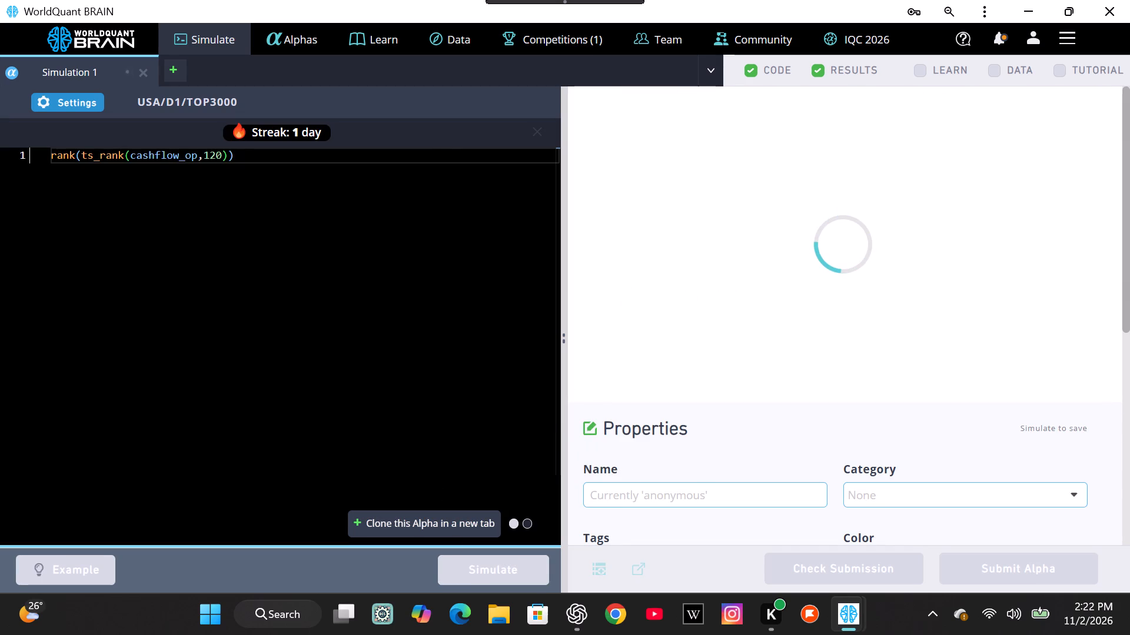
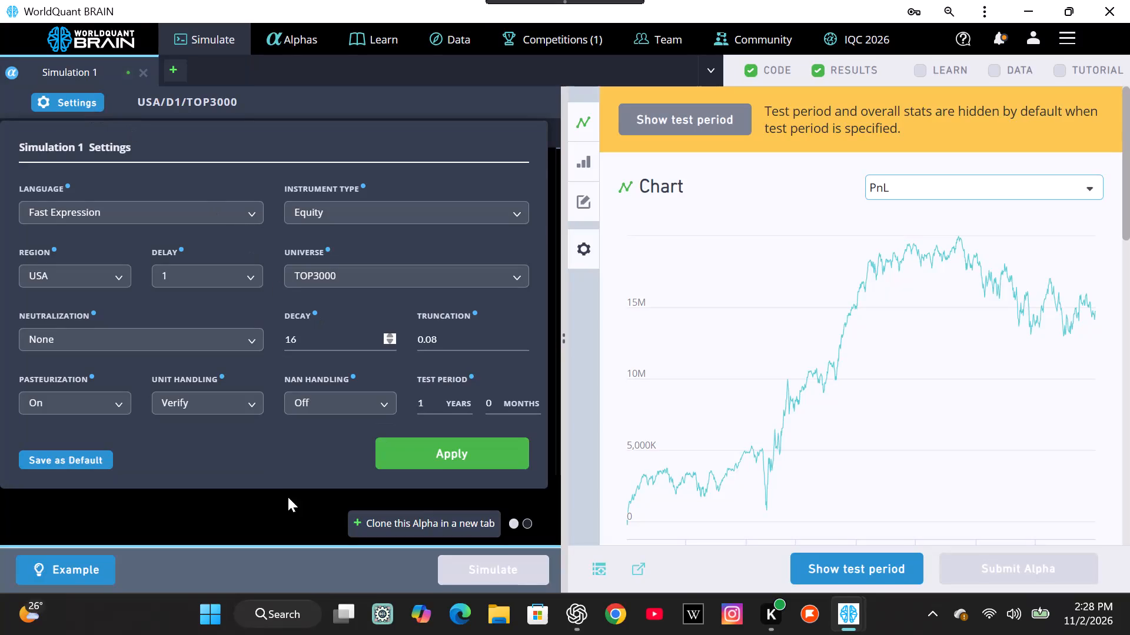
{"action": "left_click", "coordinate": [233, 504]}
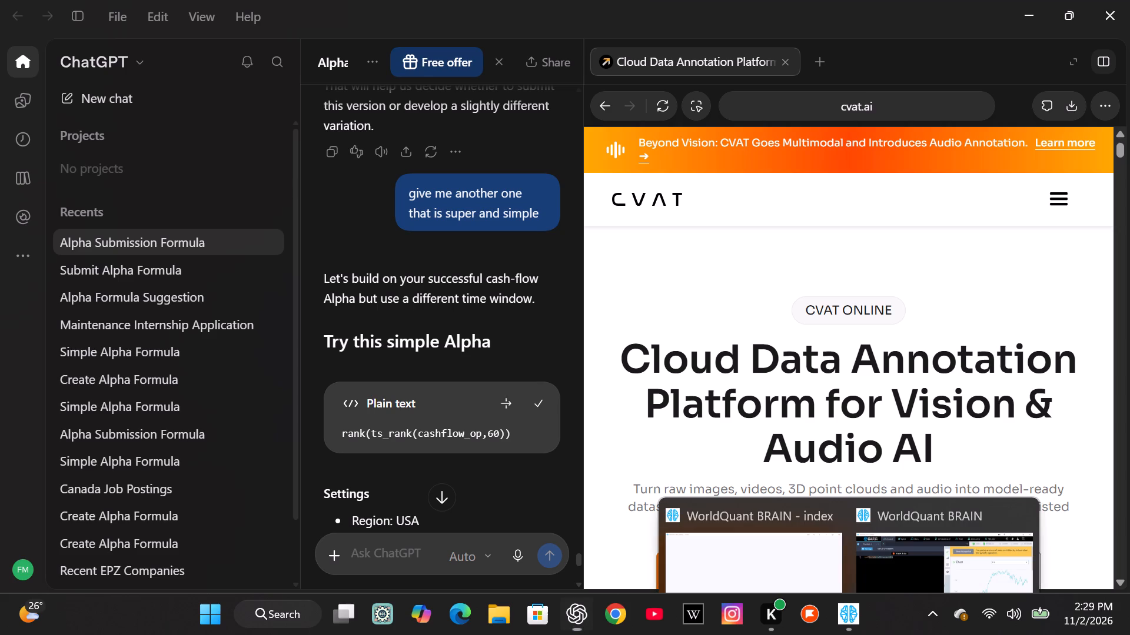
{"action": "key", "text": "BackSpace"}
{"action": "key", "text": "BackSpace"}
{"action": "key", "text": "BackSpace"}
{"action": "key", "text": "BackSpace"}
{"action": "key", "text": "BackSpace"}
{"action": "key", "text": "BackSpace"}
{"action": "key", "text": "BackSpace"}
{"action": "key", "text": "BackSpace"}
{"action": "key", "text": "BackSpace"}
{"action": "key", "text": "BackSpace"}
{"action": "key", "text": "BackSpace"}
{"action": "key", "text": "BackSpace"}
{"action": "key", "text": "BackSpace"}
{"action": "key", "text": "BackSpace"}
{"action": "key", "text": "BackSpace"}
{"action": "key", "text": "BackSpace"}
{"action": "key", "text": "BackSpace"}
{"action": "key", "text": "BackSpace"}
{"action": "key", "text": "BackSpace"}
{"action": "key", "text": "BackSpace"}
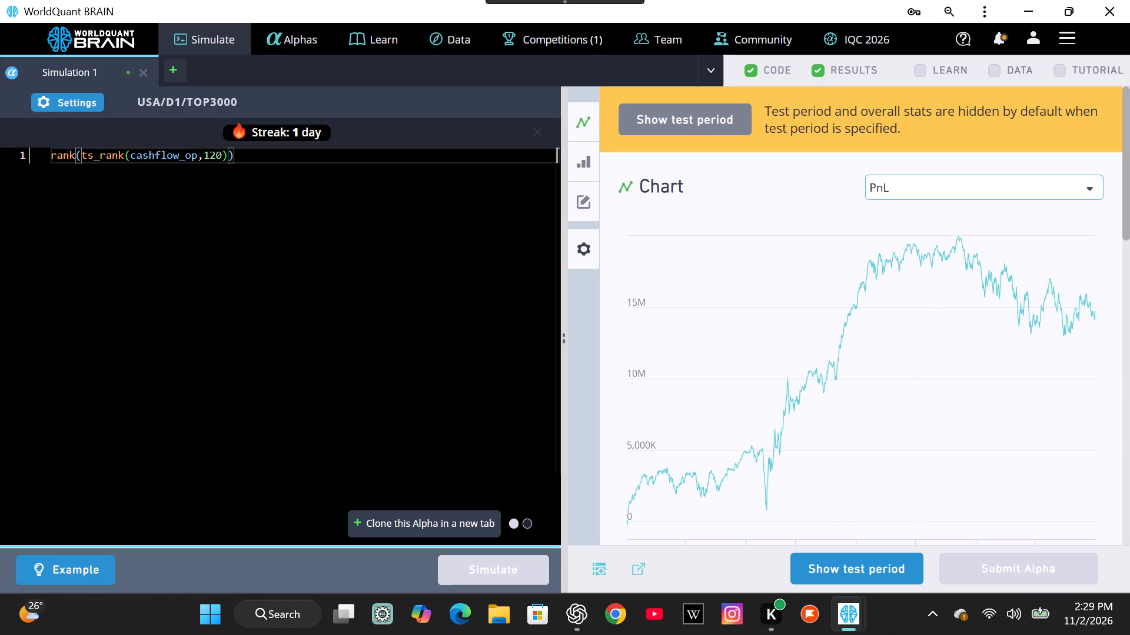
{"action": "key", "text": "BackSpace"}
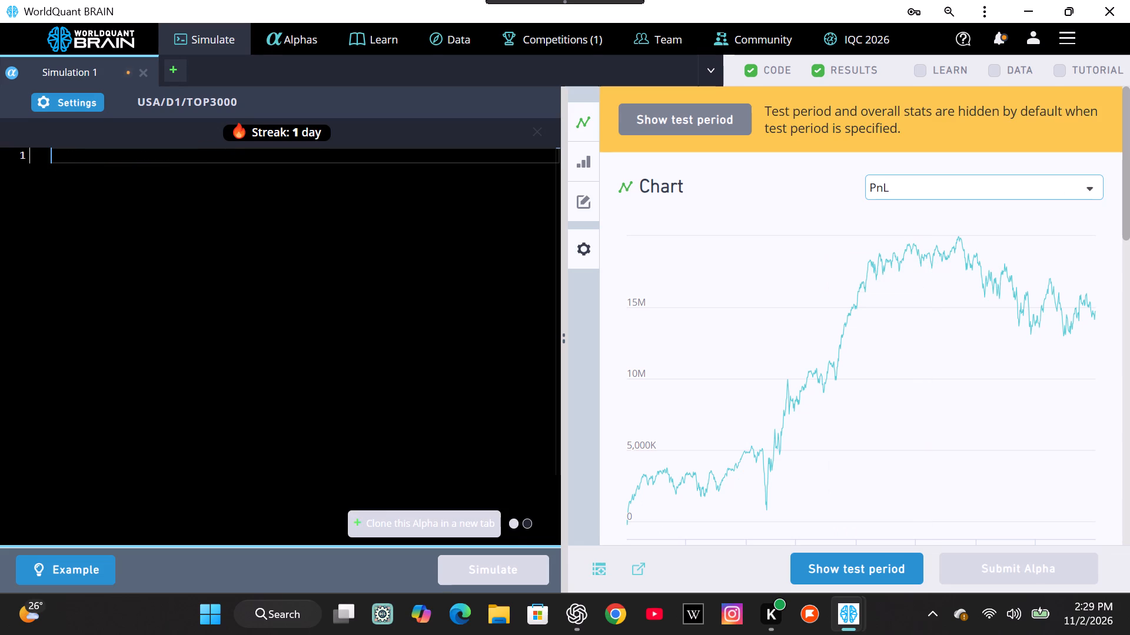
{"action": "key", "text": "ctrl+v"}
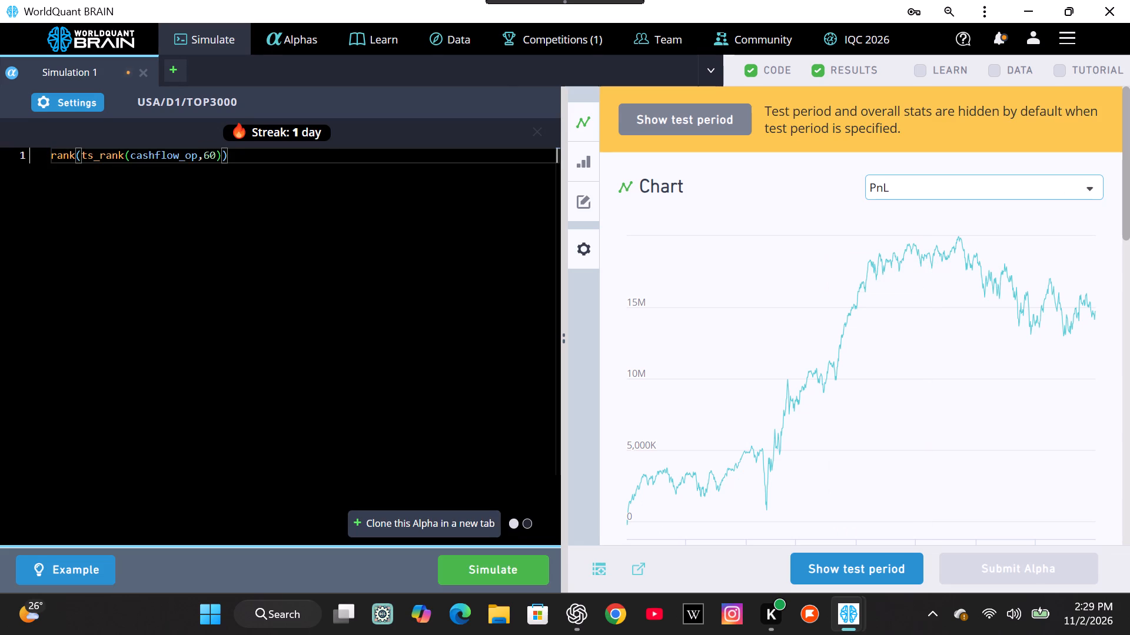
{"action": "left_click", "coordinate": [477, 566]}
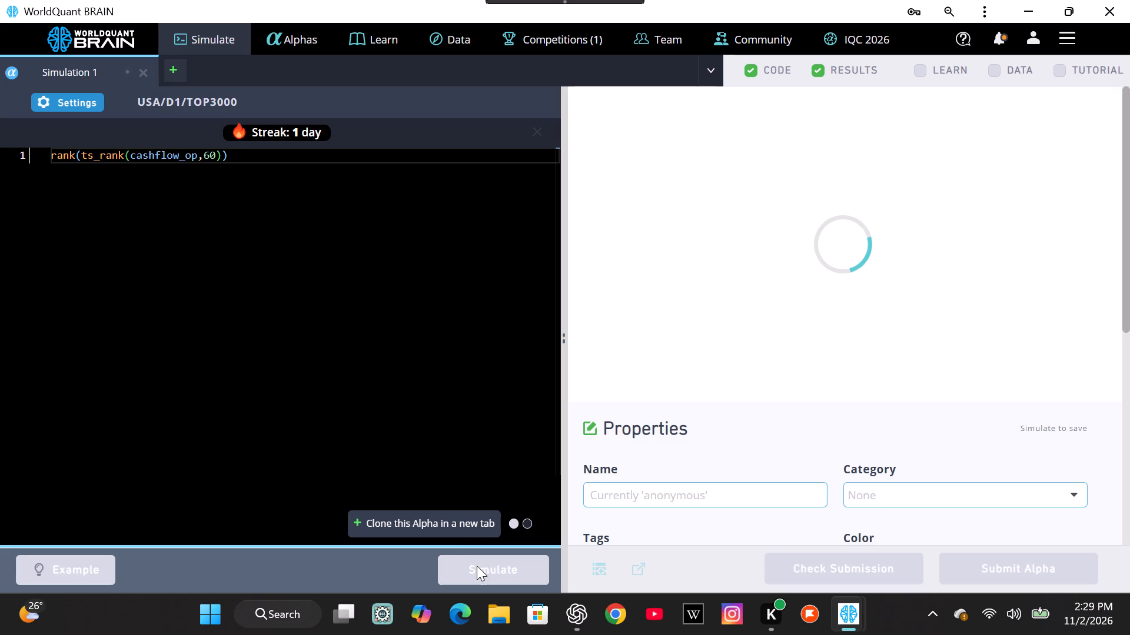
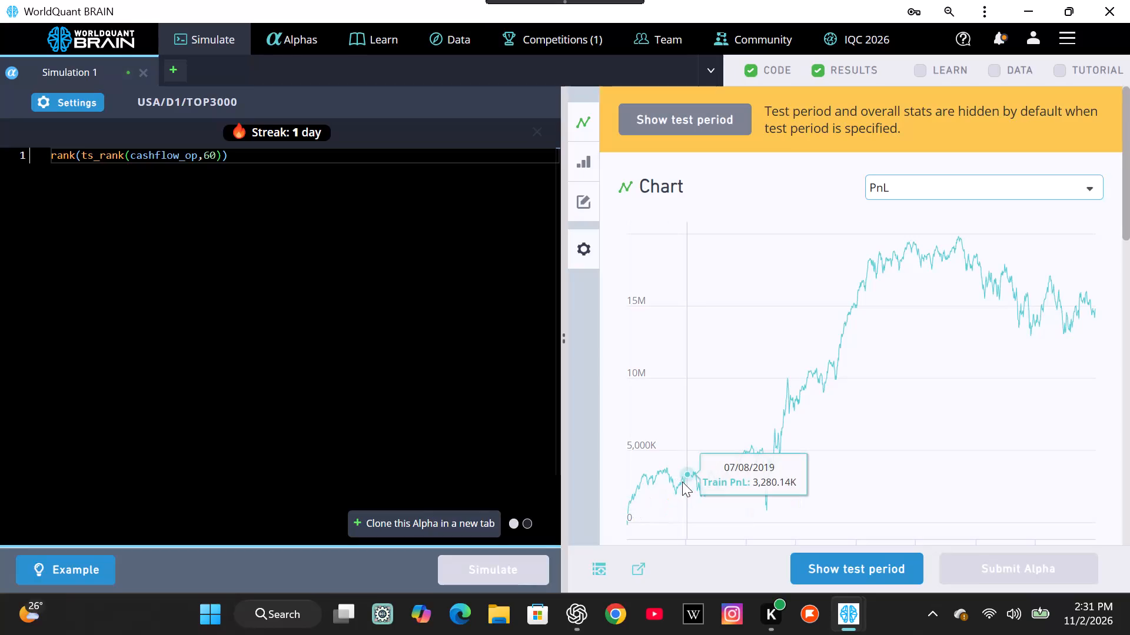
Review the simulated alpha's PnL chart and IS Summary, and show its test period results.
{"action": "scroll", "coordinate": [682, 482], "scroll_direction": "down", "scroll_amount": 2}
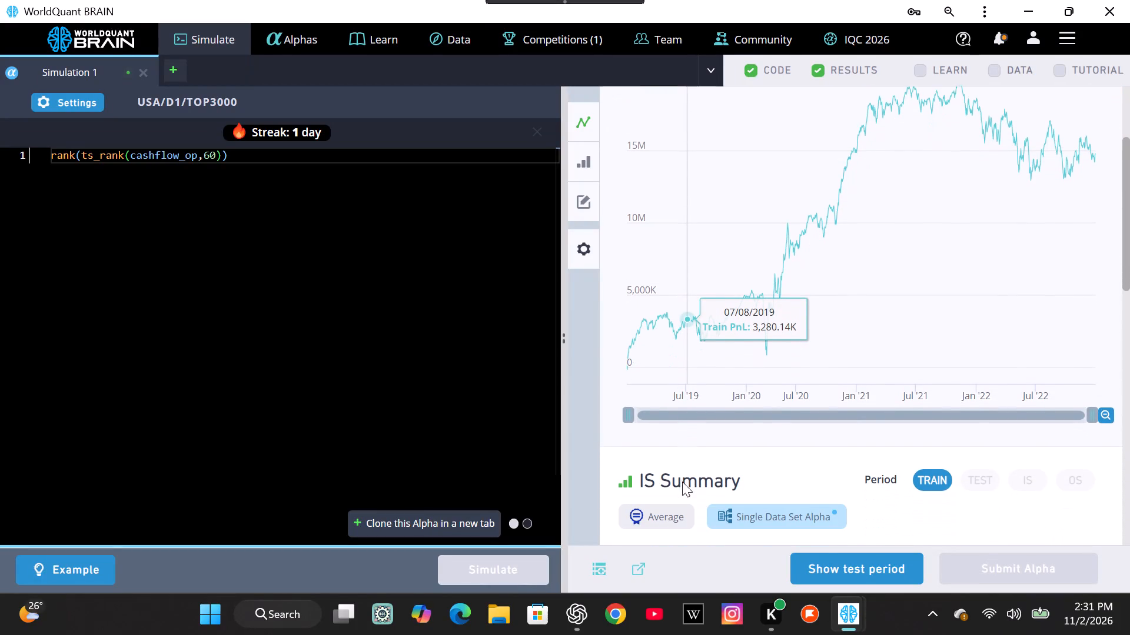
{"action": "scroll", "coordinate": [682, 482], "scroll_direction": "down", "scroll_amount": 2}
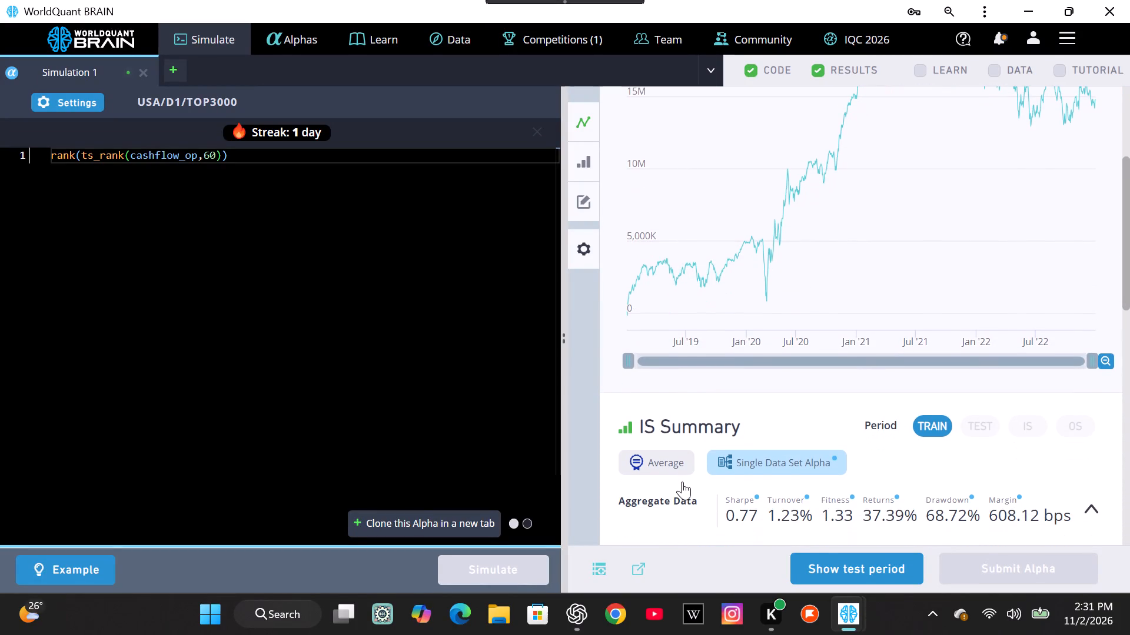
{"action": "left_click", "coordinate": [829, 562]}
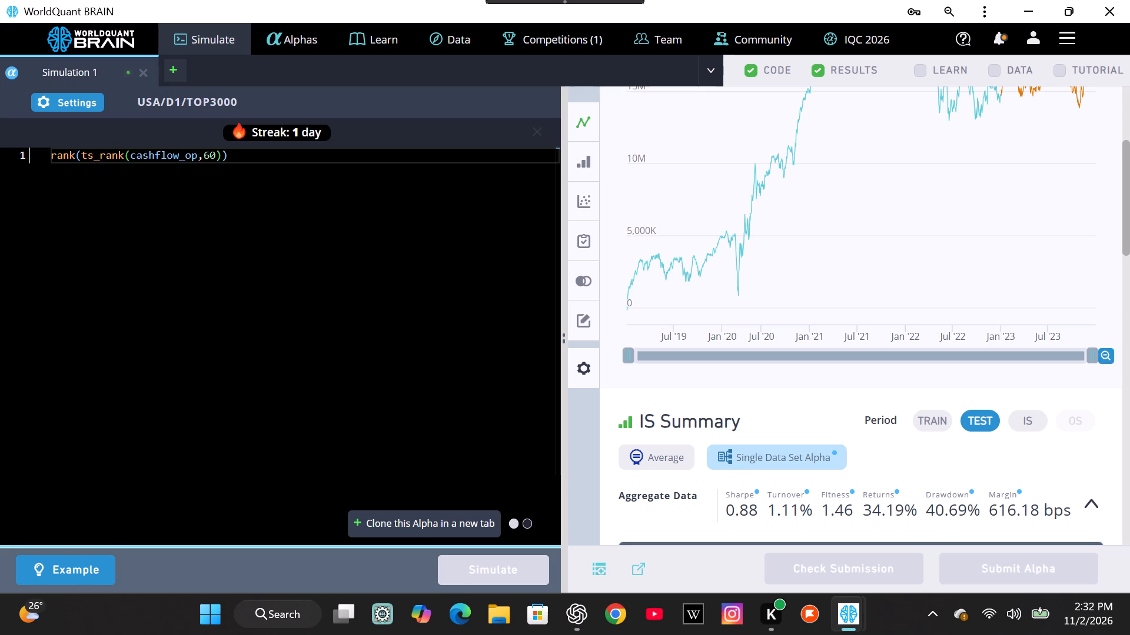
Set the simulation universe to TOP1000, apply the settings, and simulate the cashflow_op alpha again.
{"action": "left_click", "coordinate": [82, 100]}
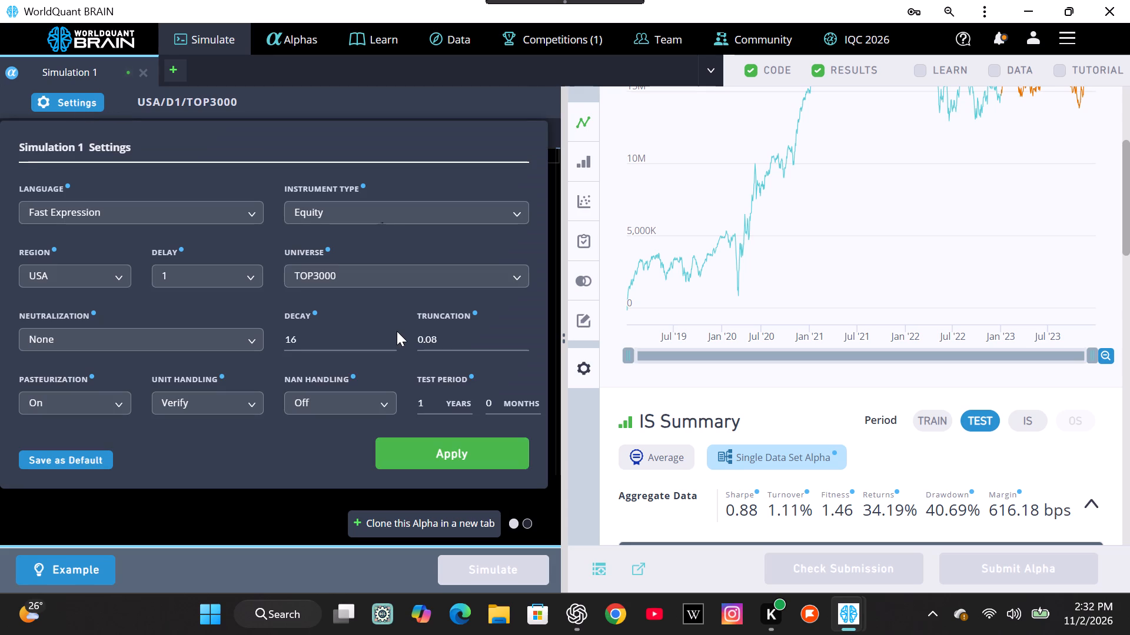
{"action": "left_click", "coordinate": [353, 273]}
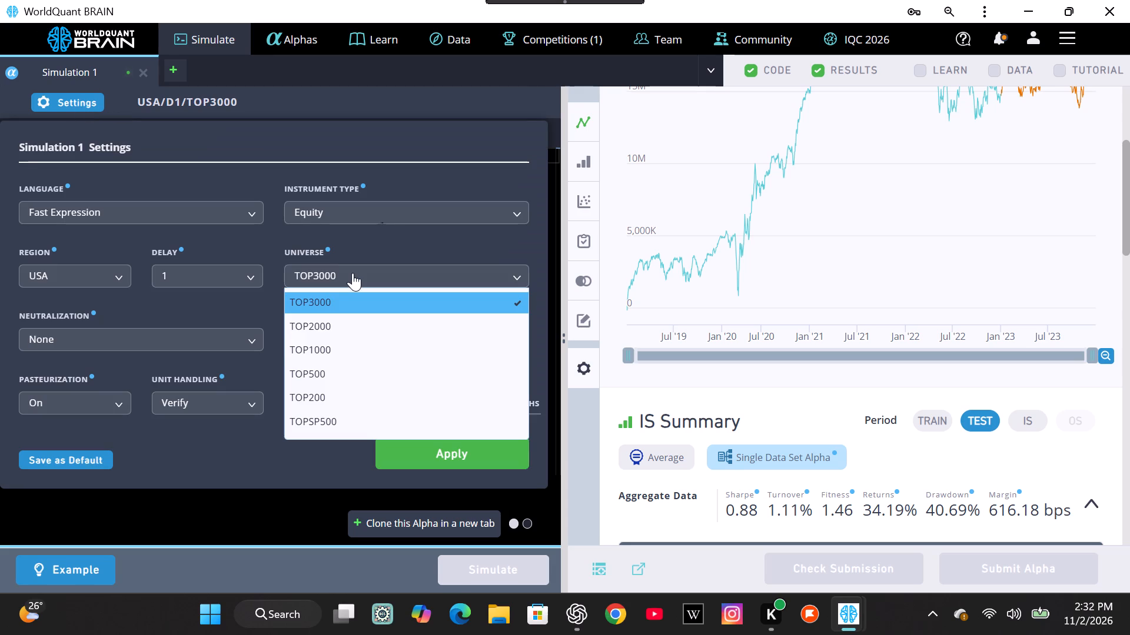
{"action": "left_click", "coordinate": [317, 346]}
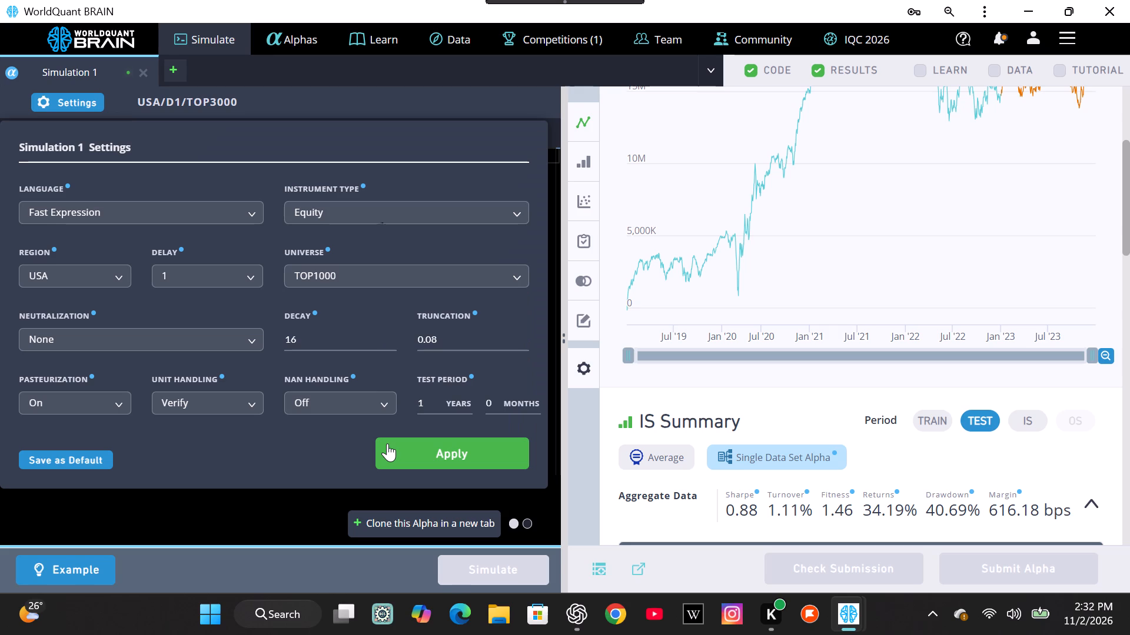
{"action": "left_click", "coordinate": [393, 444]}
{"action": "left_click", "coordinate": [497, 574]}
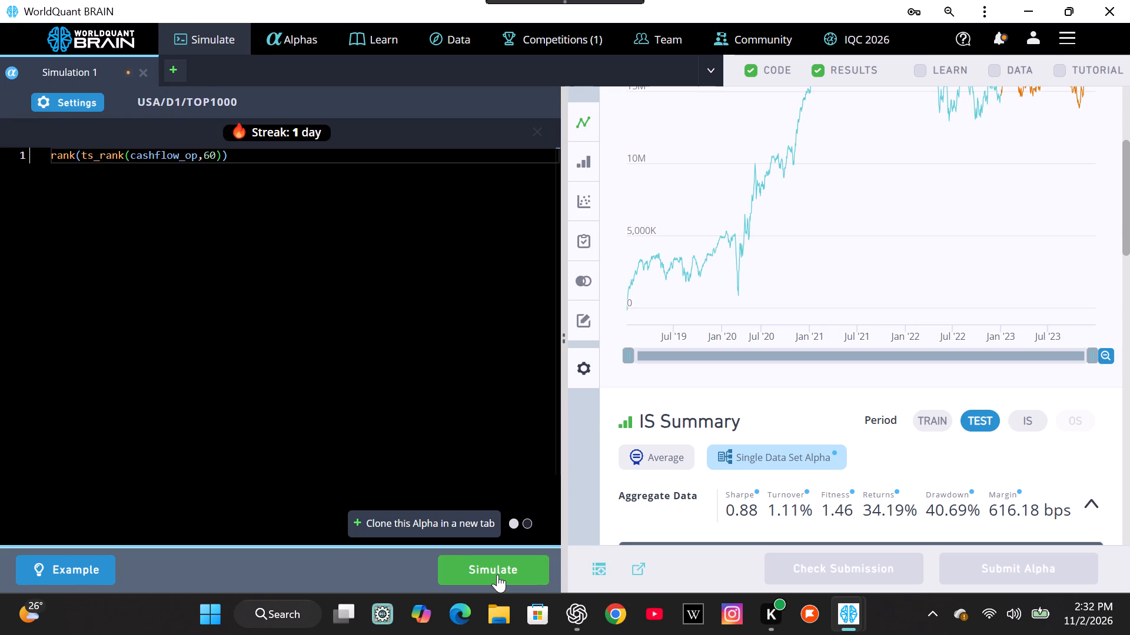
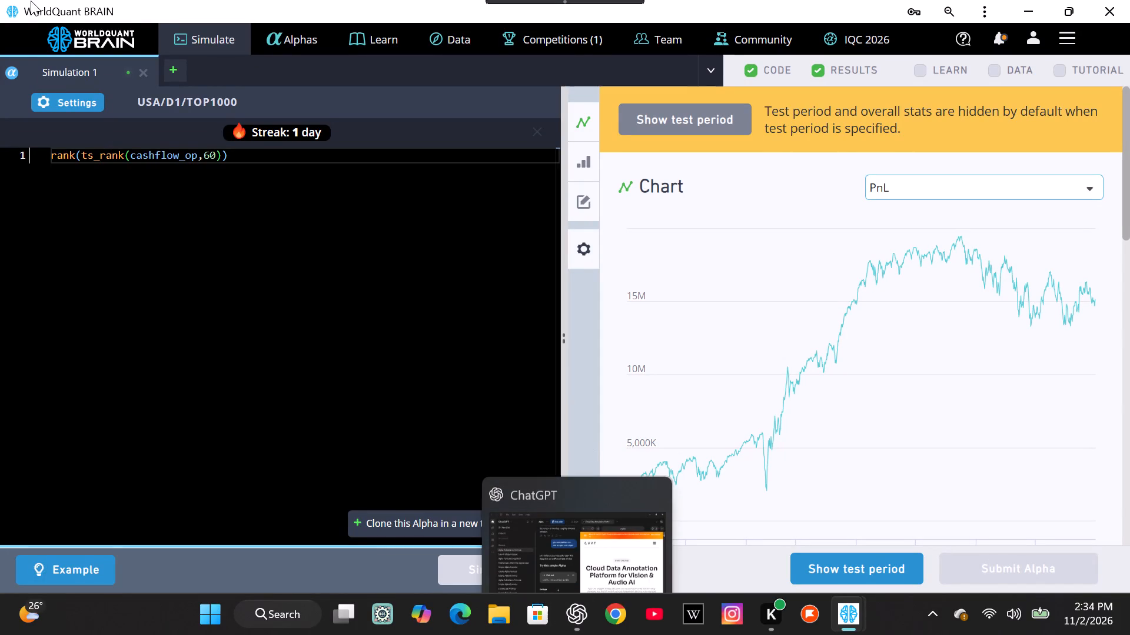
Set the simulation truncation to 0.13, apply the settings, and simulate the cashflow_op alpha again.
{"action": "left_click", "coordinate": [56, 105]}
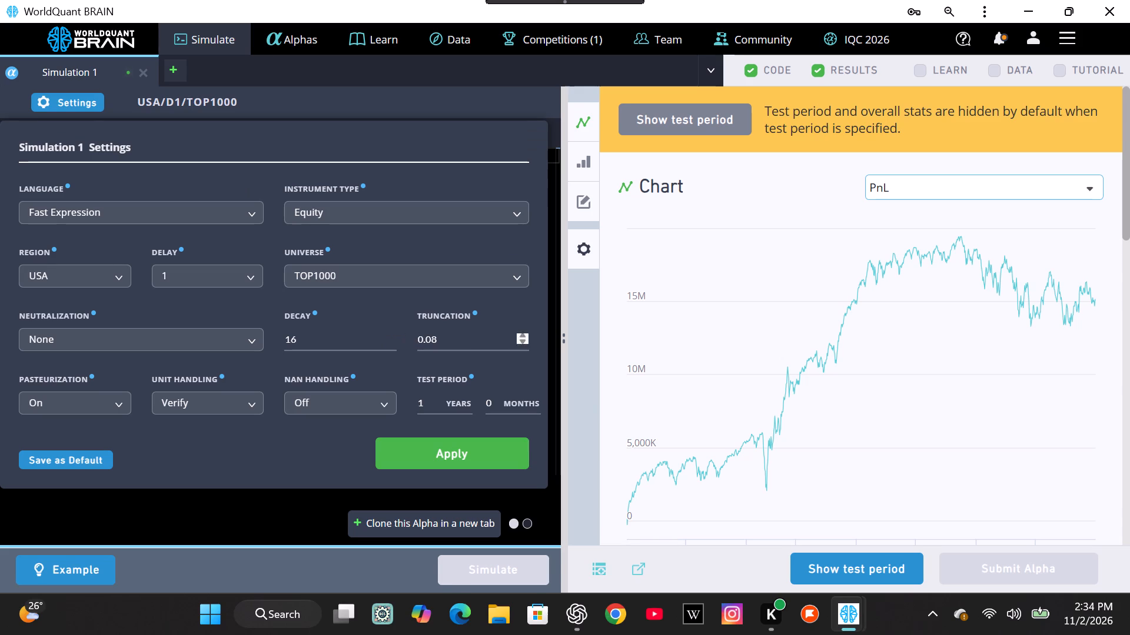
{"action": "left_click", "coordinate": [523, 339]}
{"action": "left_click", "coordinate": [430, 447]}
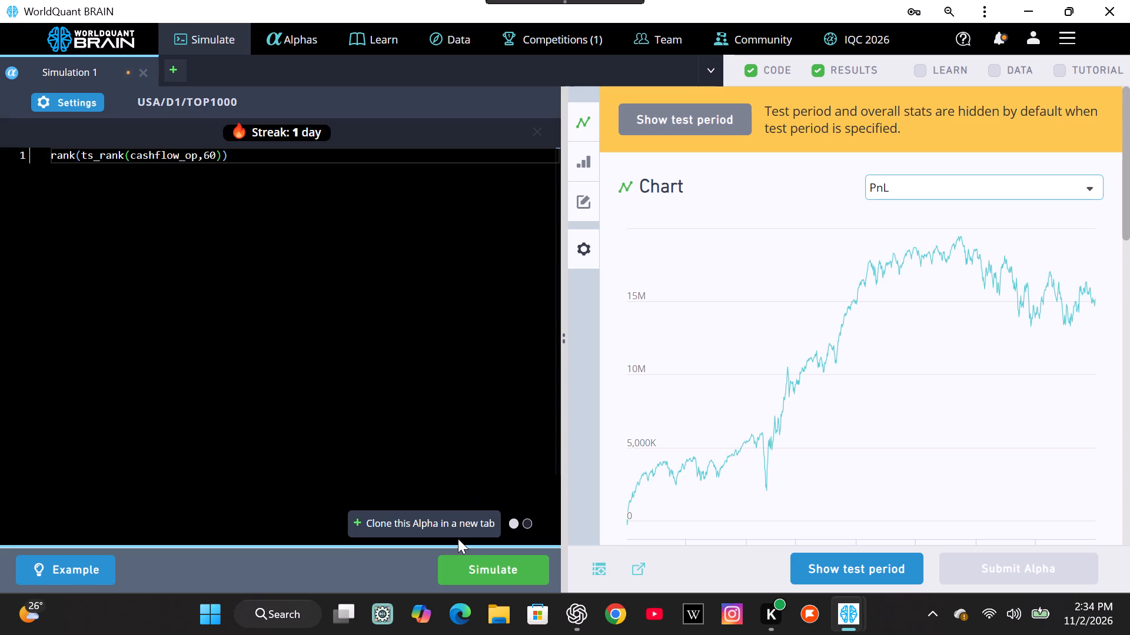
{"action": "left_click", "coordinate": [463, 580]}
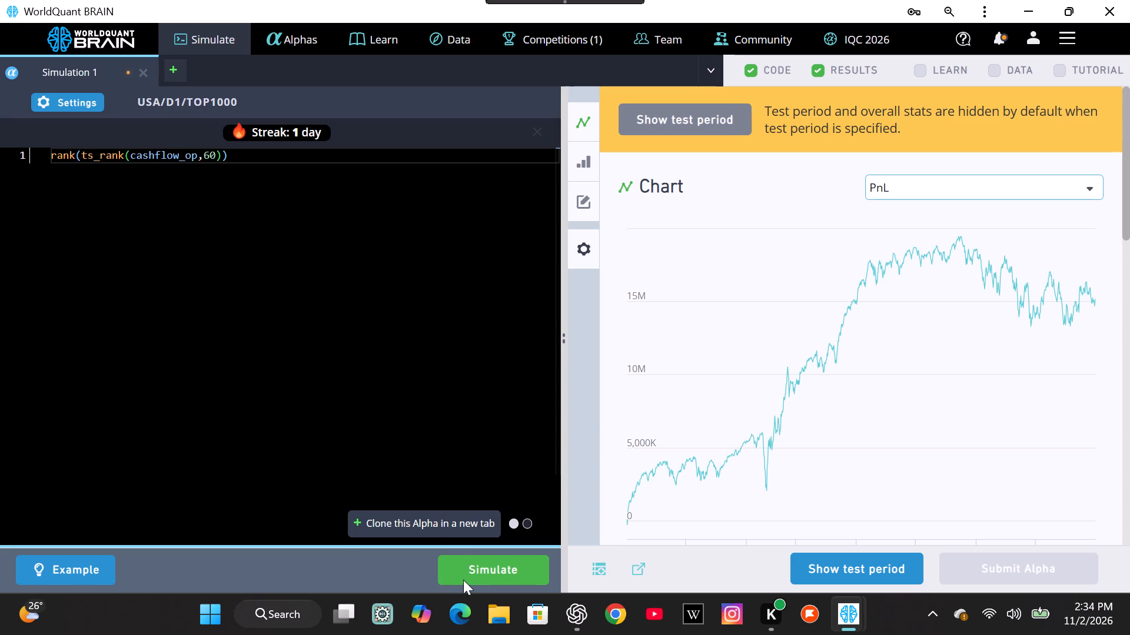
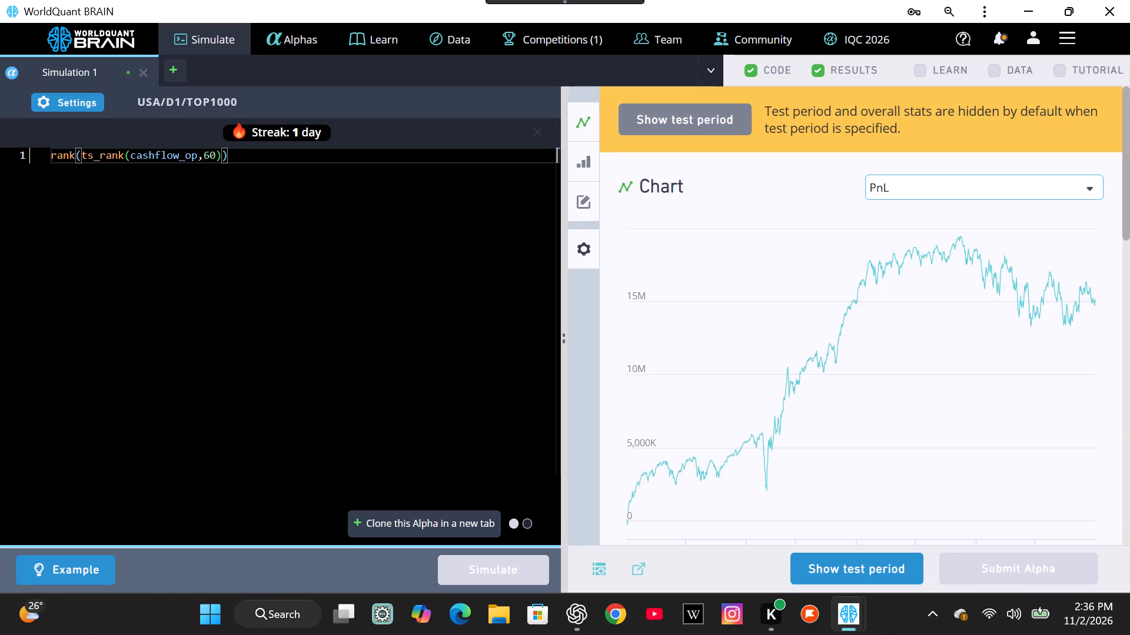
{"action": "key", "text": "BackSpace"}
{"action": "key", "text": "BackSpace"}
{"action": "key", "text": "BackSpace"}
{"action": "key", "text": "BackSpace"}
{"action": "key", "text": "BackSpace"}
{"action": "key", "text": "BackSpace"}
{"action": "key", "text": "BackSpace"}
{"action": "key", "text": "BackSpace"}
{"action": "key", "text": "BackSpace"}
{"action": "key", "text": "BackSpace"}
{"action": "key", "text": "BackSpace"}
{"action": "key", "text": "BackSpace"}
{"action": "key", "text": "BackSpace"}
{"action": "key", "text": "BackSpace"}
{"action": "key", "text": "BackSpace"}
{"action": "key", "text": "BackSpace"}
{"action": "key", "text": "BackSpace"}
{"action": "key", "text": "BackSpace"}
{"action": "key", "text": "BackSpace"}
{"action": "key", "text": "BackSpace"}
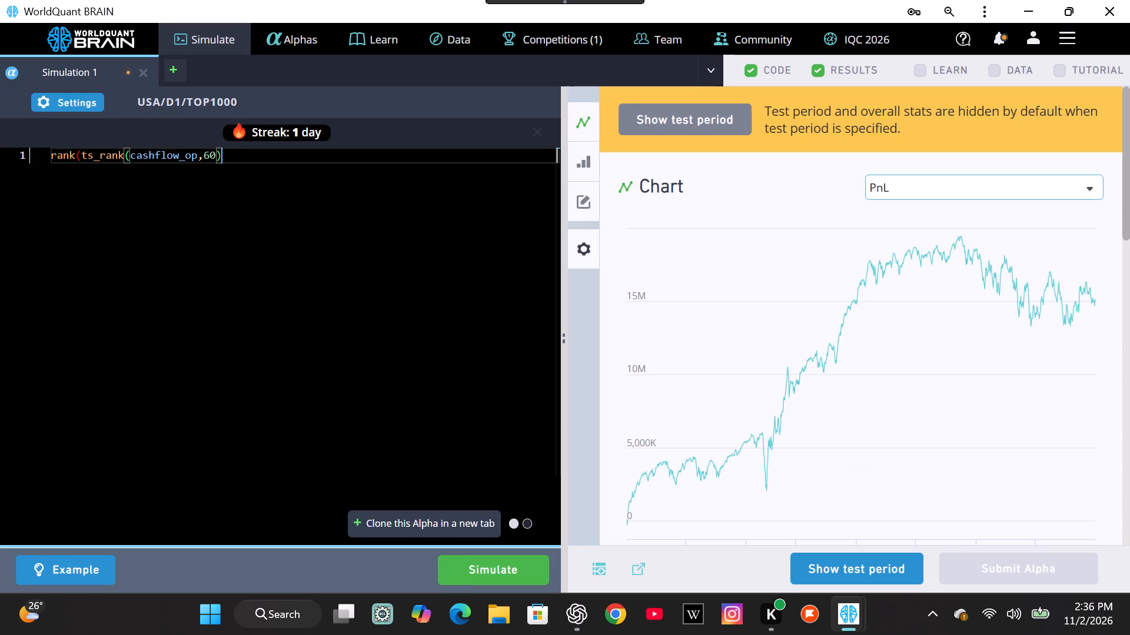
{"action": "key", "text": "BackSpace"}
{"action": "key", "text": "BackSpace"}
{"action": "key", "text": "BackSpace"}
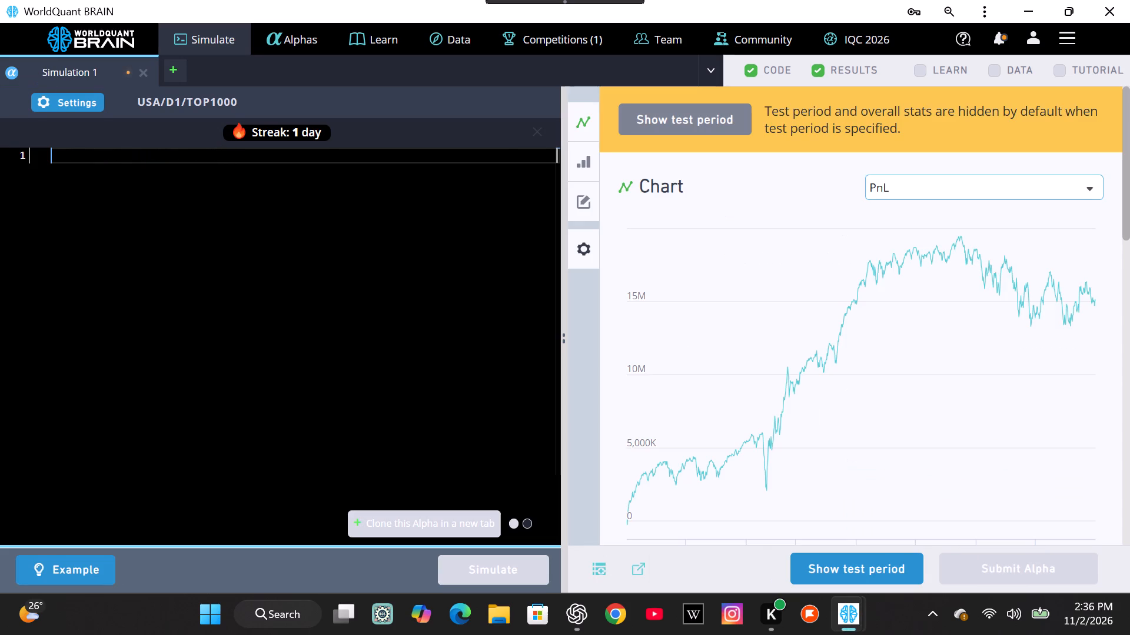
{"action": "key", "text": "BackSpace"}
{"action": "key", "text": "BackSpace"}
{"action": "key", "text": "BackSpace"}
{"action": "key", "text": "BackSpace"}
{"action": "key", "text": "BackSpace"}
{"action": "key", "text": "BackSpace"}
{"action": "key", "text": "BackSpace"}
{"action": "key", "text": "BackSpace"}
{"action": "key", "text": "BackSpace"}
{"action": "key", "text": "BackSpace"}
{"action": "key", "text": "BackSpace"}
{"action": "key", "text": "BackSpace"}
{"action": "key", "text": "ctrl+v"}
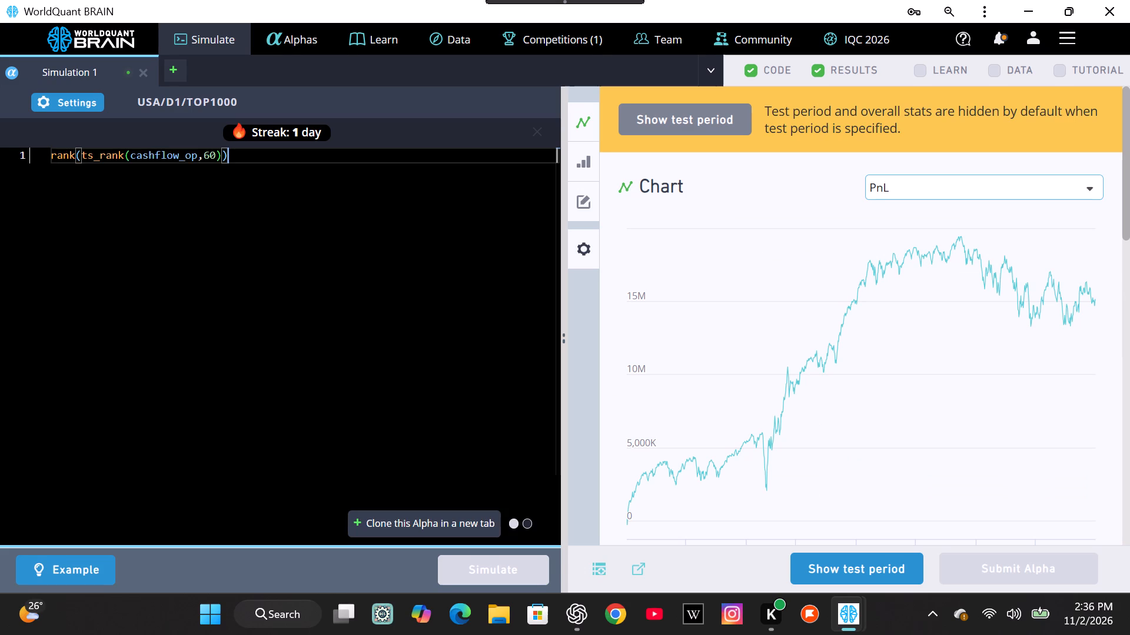
Set the simulation decay to 18, apply the settings, and simulate the cashflow_op alpha again.
{"action": "left_click", "coordinate": [80, 98]}
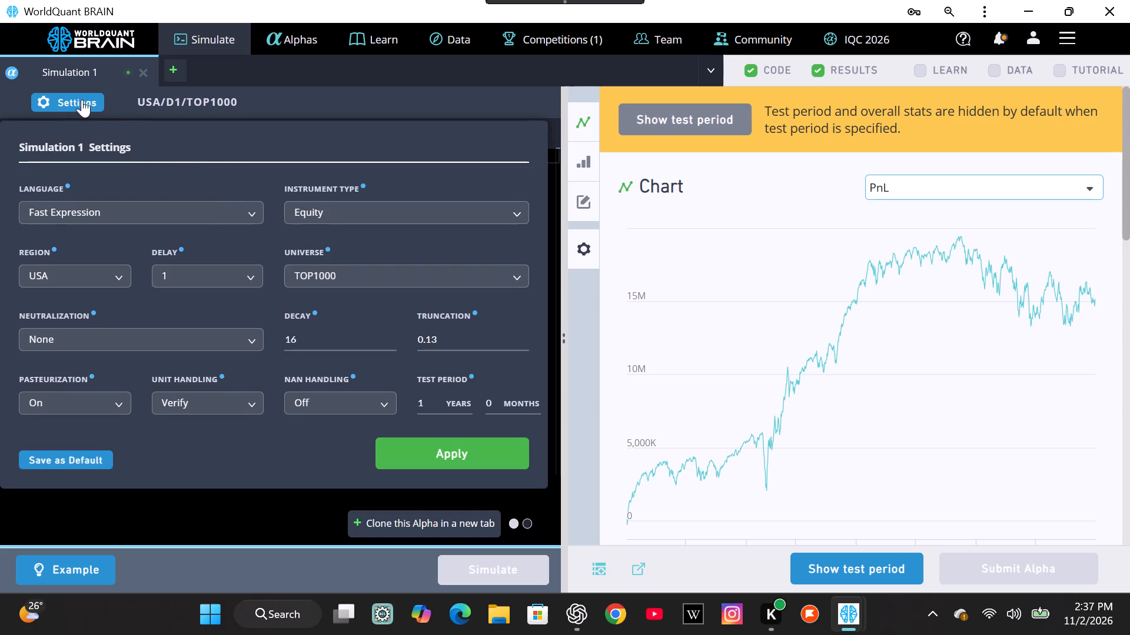
{"action": "left_click", "coordinate": [388, 340]}
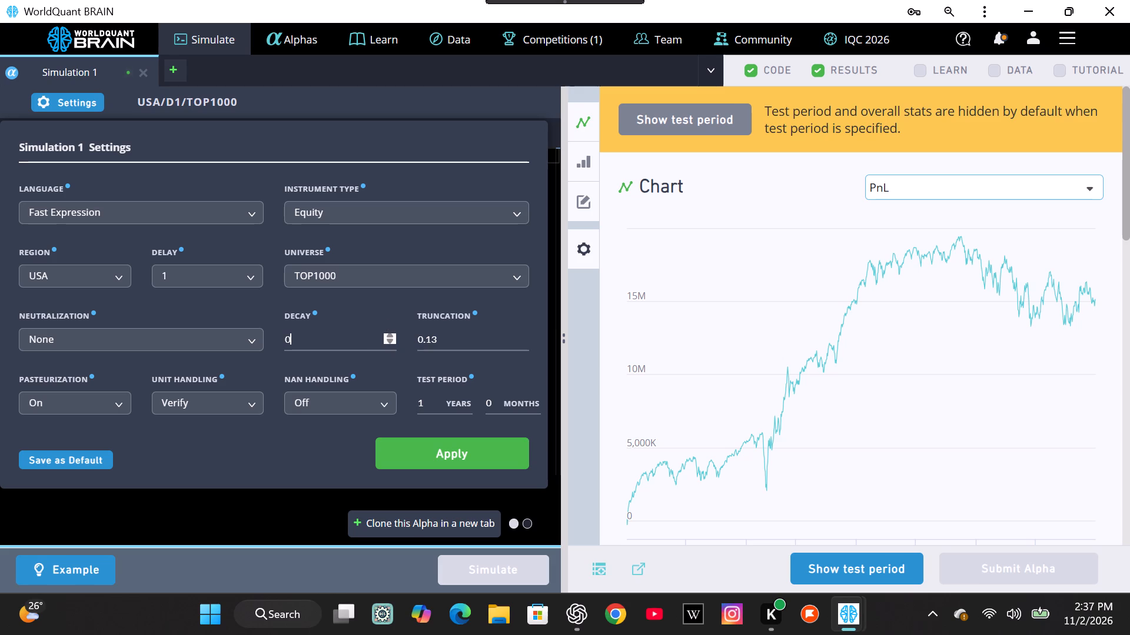
{"action": "left_click", "coordinate": [389, 333]}
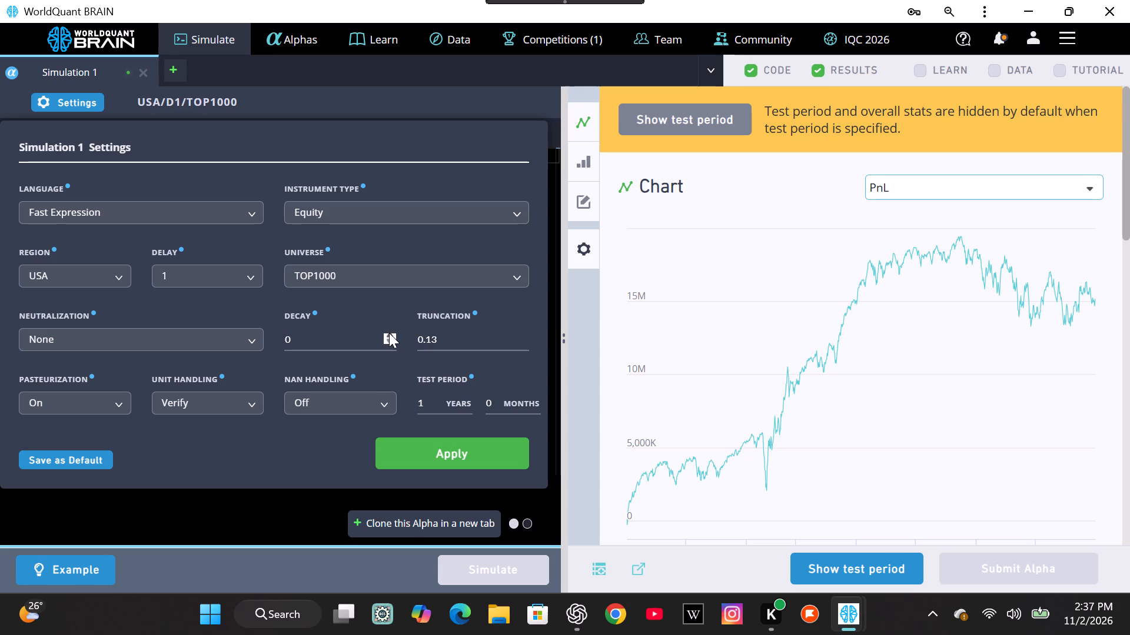
{"action": "triple_click", "coordinate": [389, 333]}
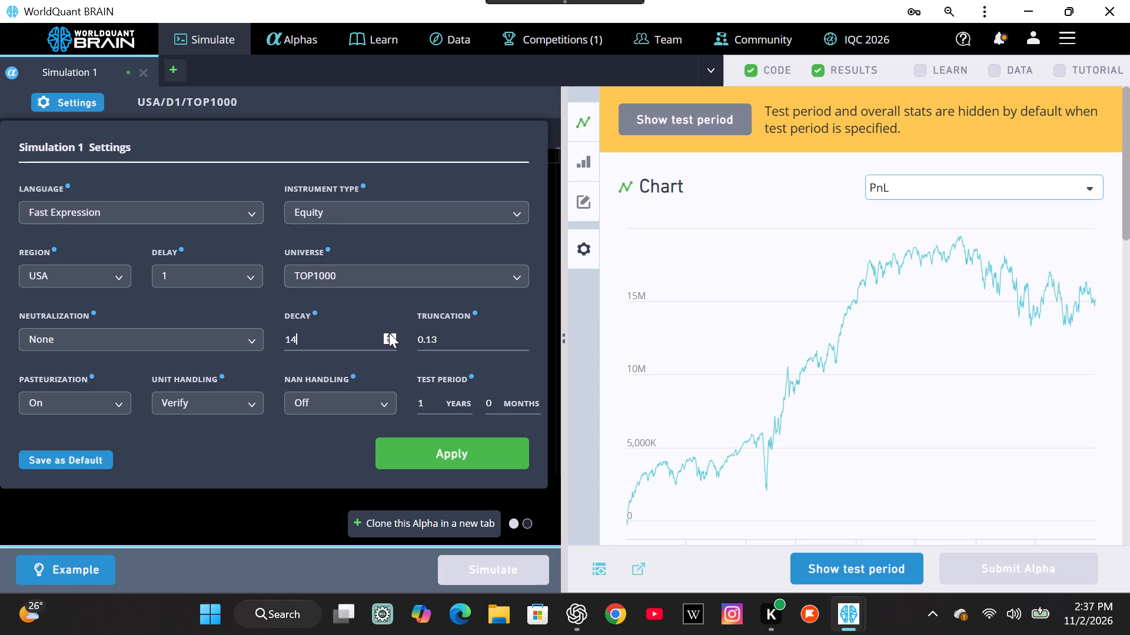
{"action": "triple_click", "coordinate": [389, 333]}
{"action": "left_click", "coordinate": [389, 333]}
{"action": "left_click", "coordinate": [440, 456]}
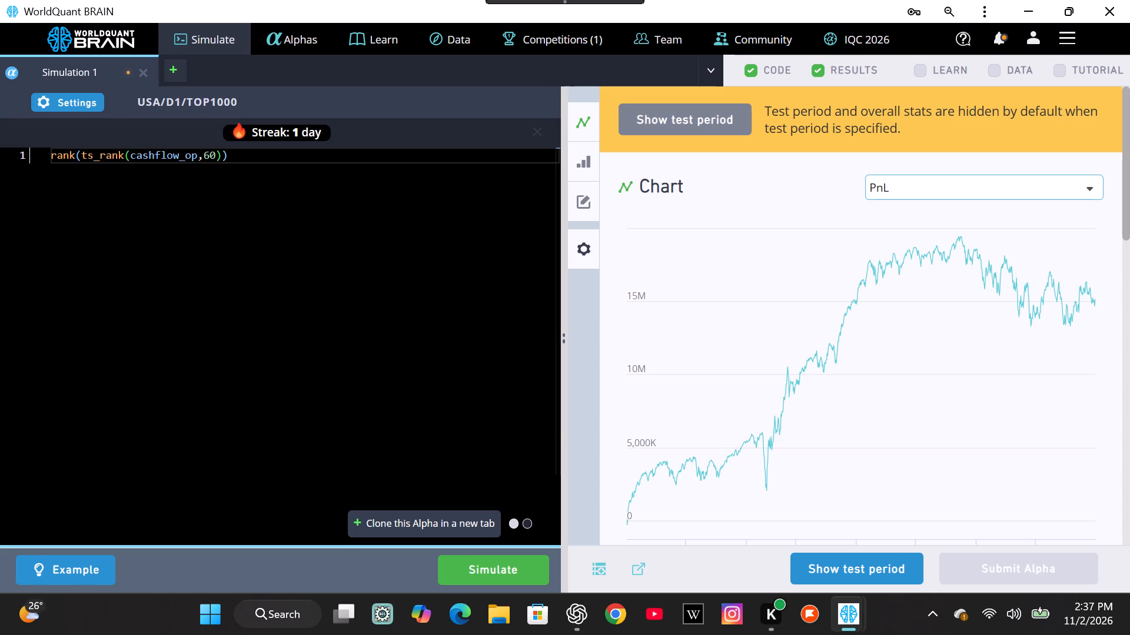
{"action": "left_click", "coordinate": [482, 569]}
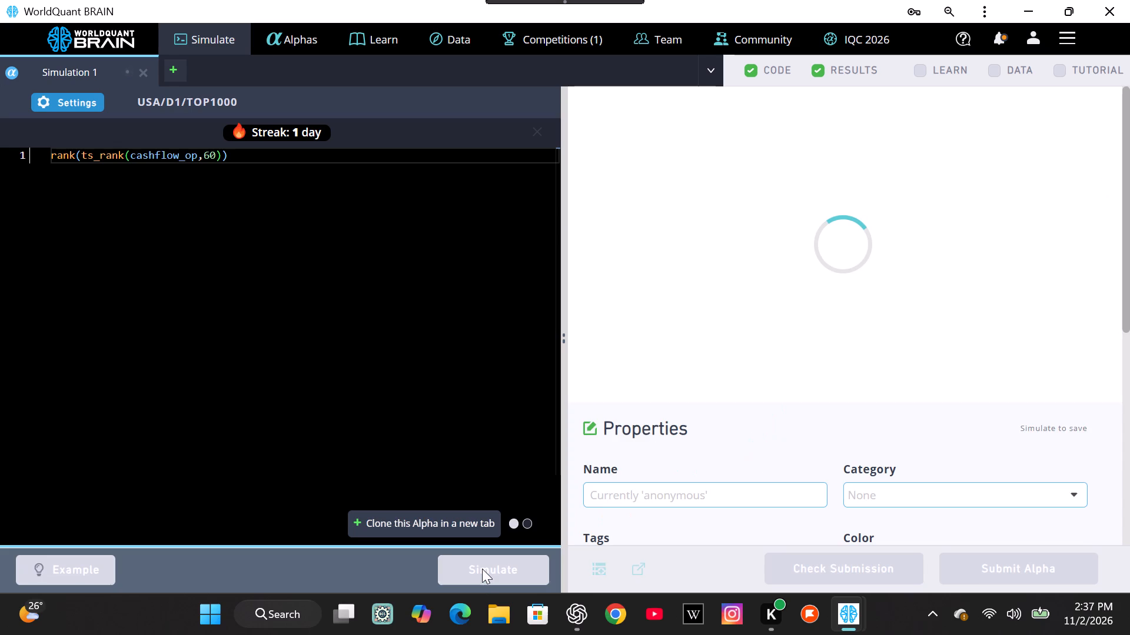
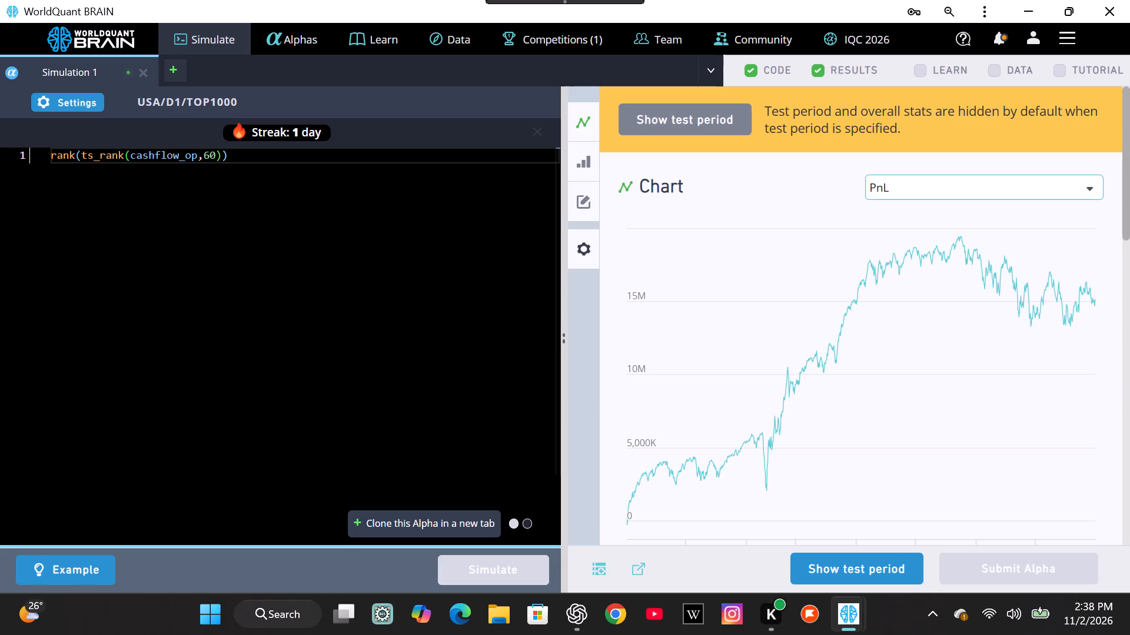
Review the chart and IS Summary of the simulated cashflow_op alpha and reveal its test period results.
{"action": "scroll", "coordinate": [762, 409], "scroll_direction": "down", "scroll_amount": 1}
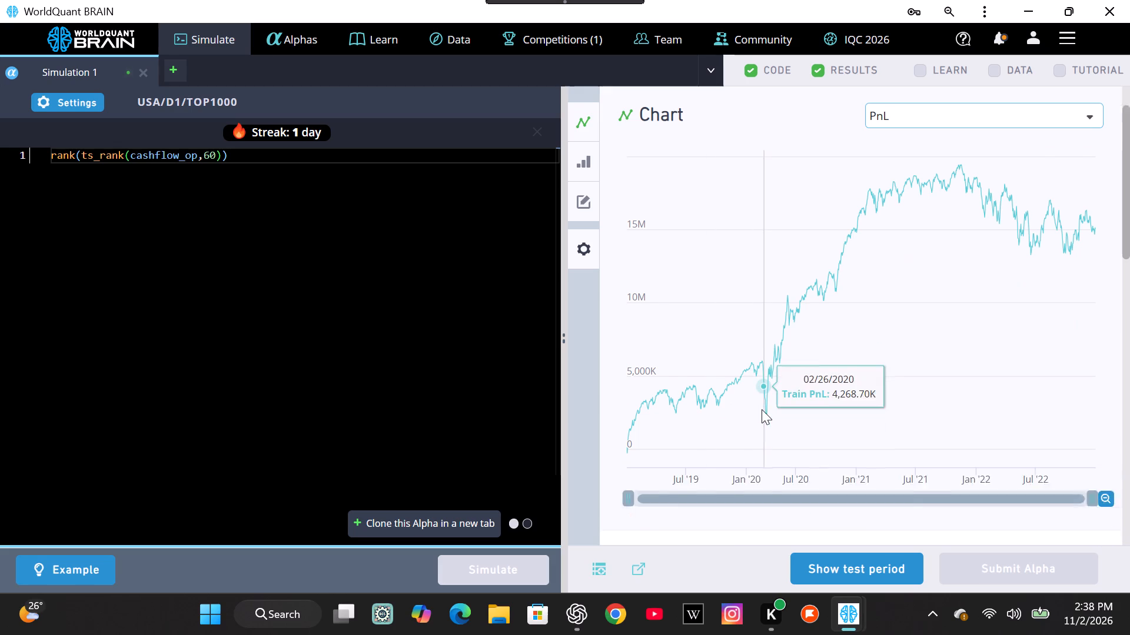
{"action": "scroll", "coordinate": [762, 409], "scroll_direction": "down", "scroll_amount": 2}
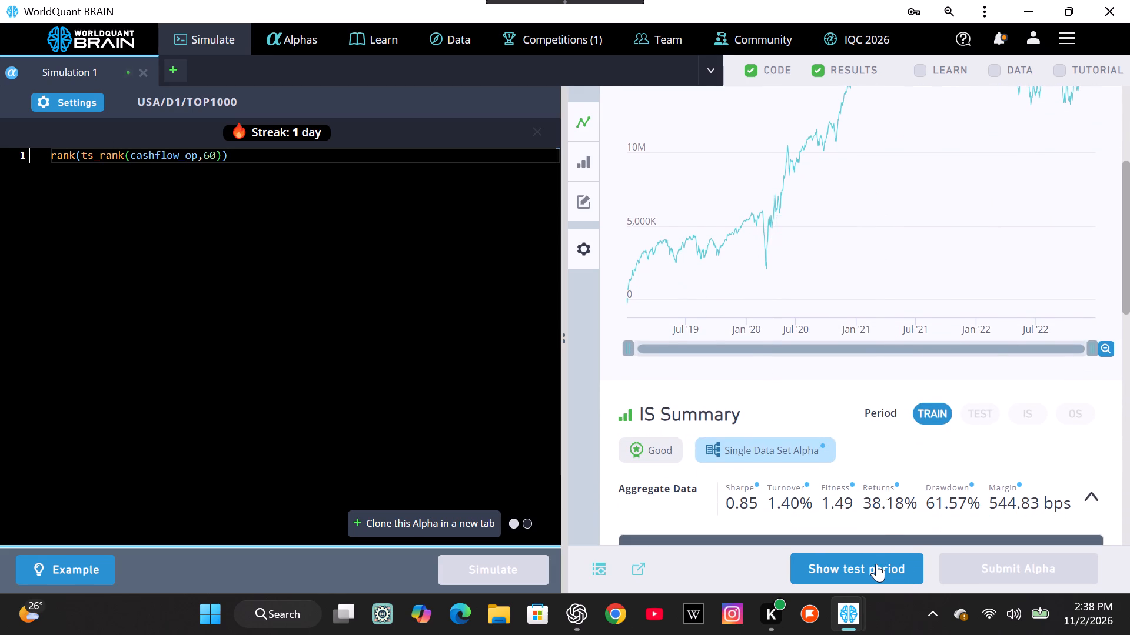
{"action": "left_click", "coordinate": [876, 564]}
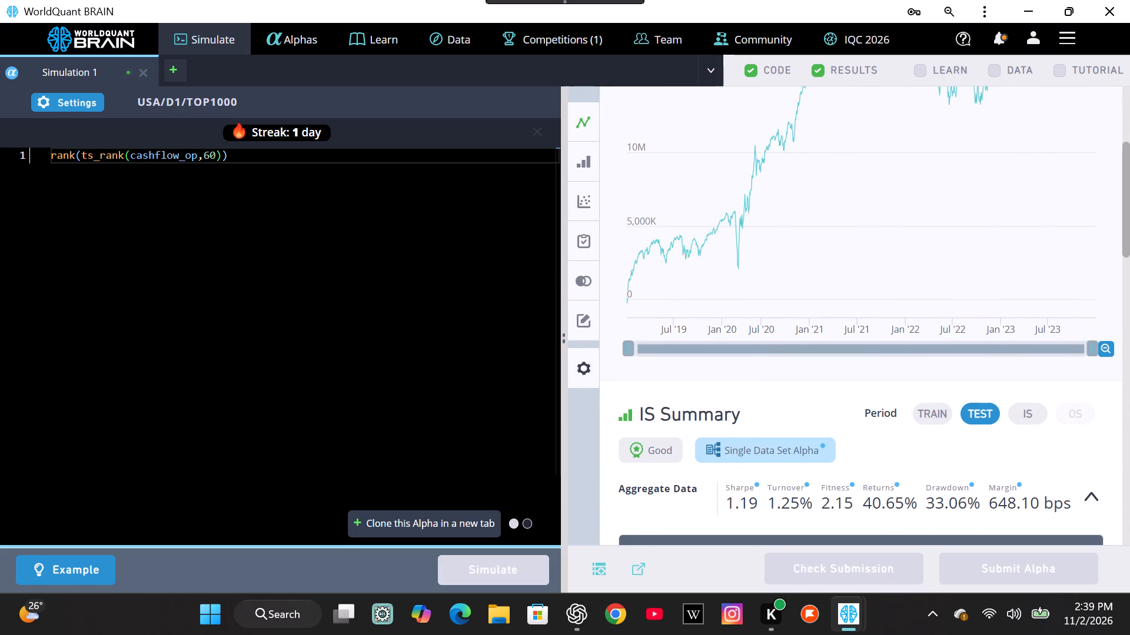
Set the simulation decay to 34, apply the settings, and simulate the cashflow_op alpha again.
{"action": "left_click", "coordinate": [68, 101]}
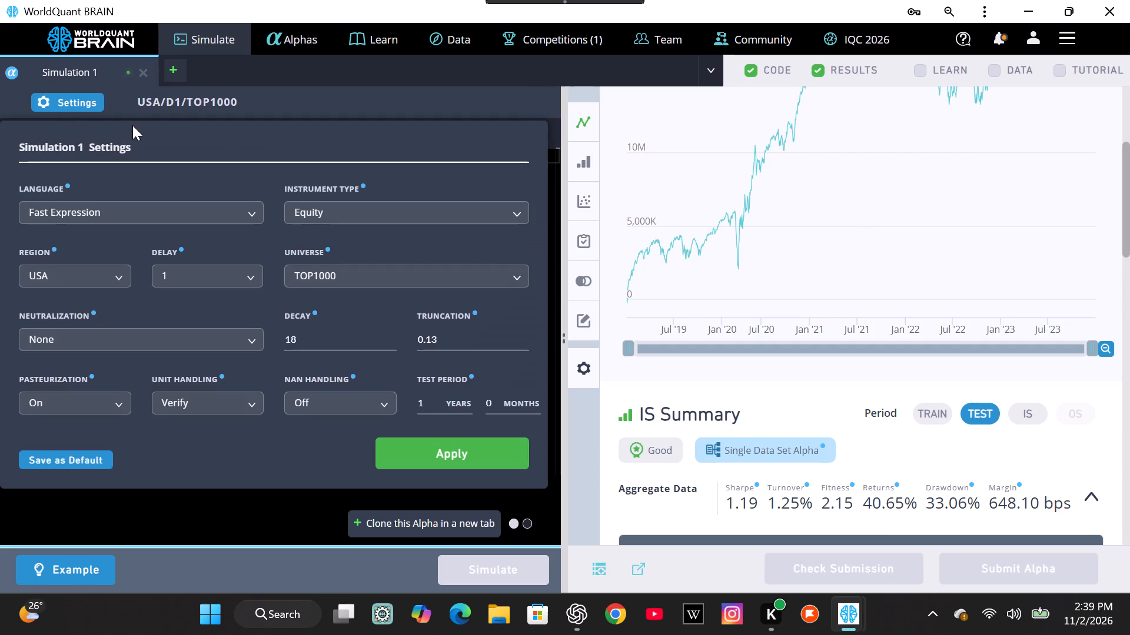
{"action": "left_click", "coordinate": [384, 333]}
{"action": "left_click", "coordinate": [425, 450]}
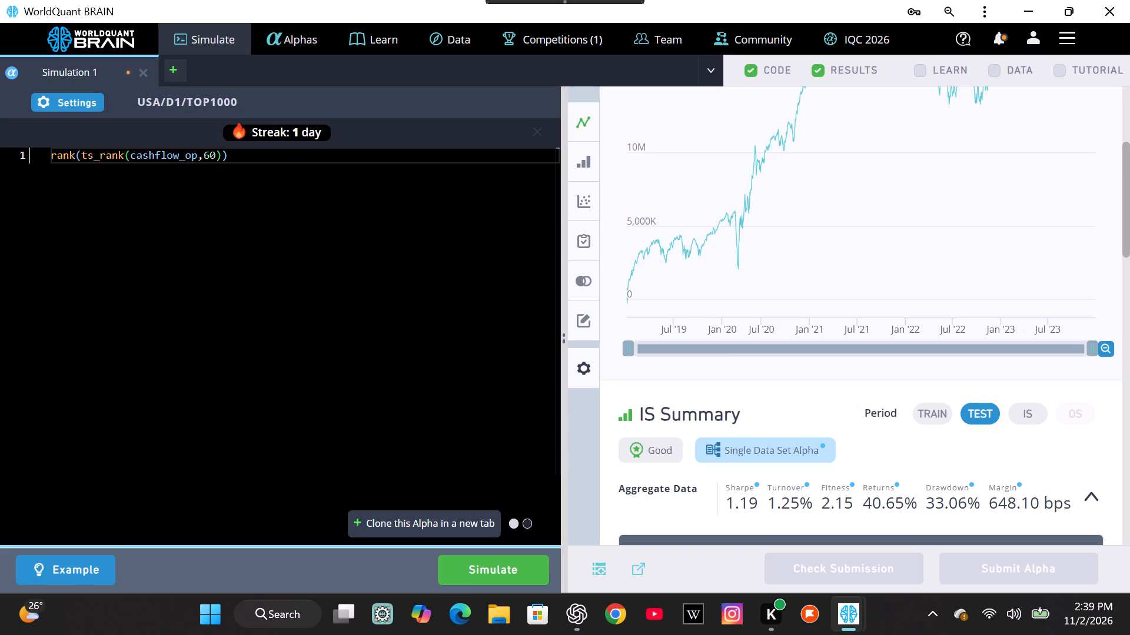
{"action": "left_click", "coordinate": [481, 566]}
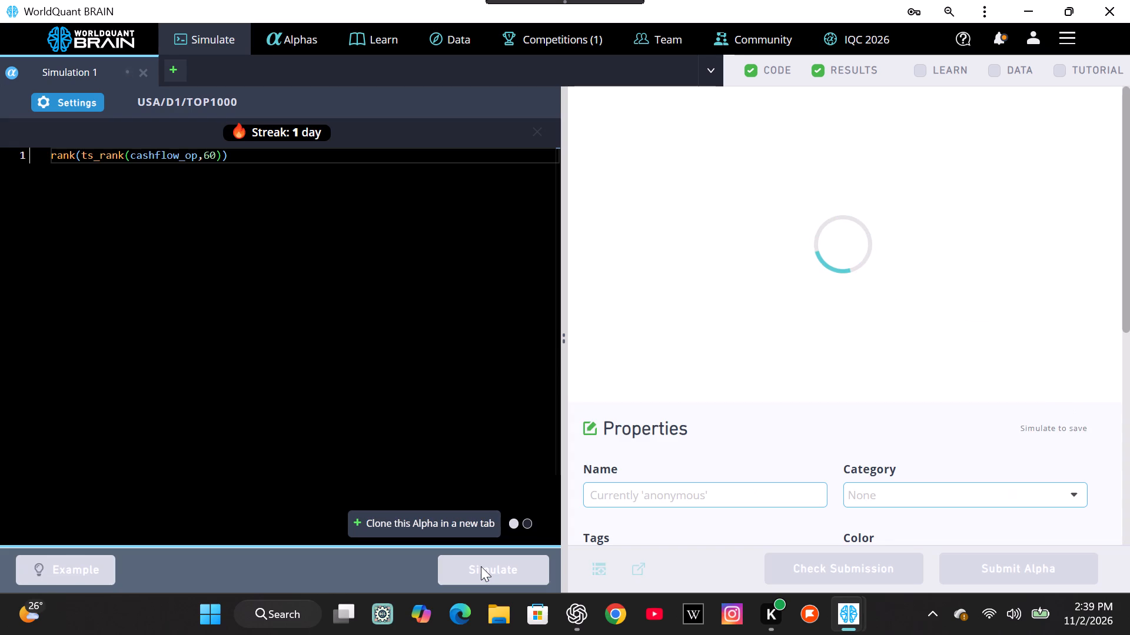
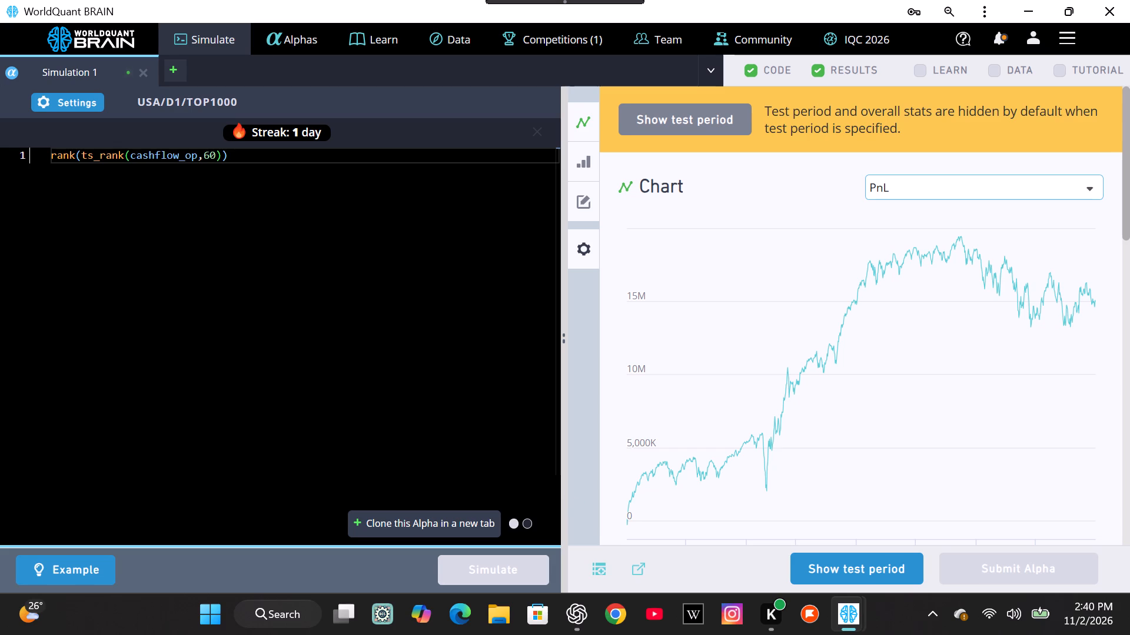
Review the PnL chart of the newly simulated cashflow_op alpha and reveal its test period results.
{"action": "scroll", "coordinate": [739, 432], "scroll_direction": "down", "scroll_amount": 2}
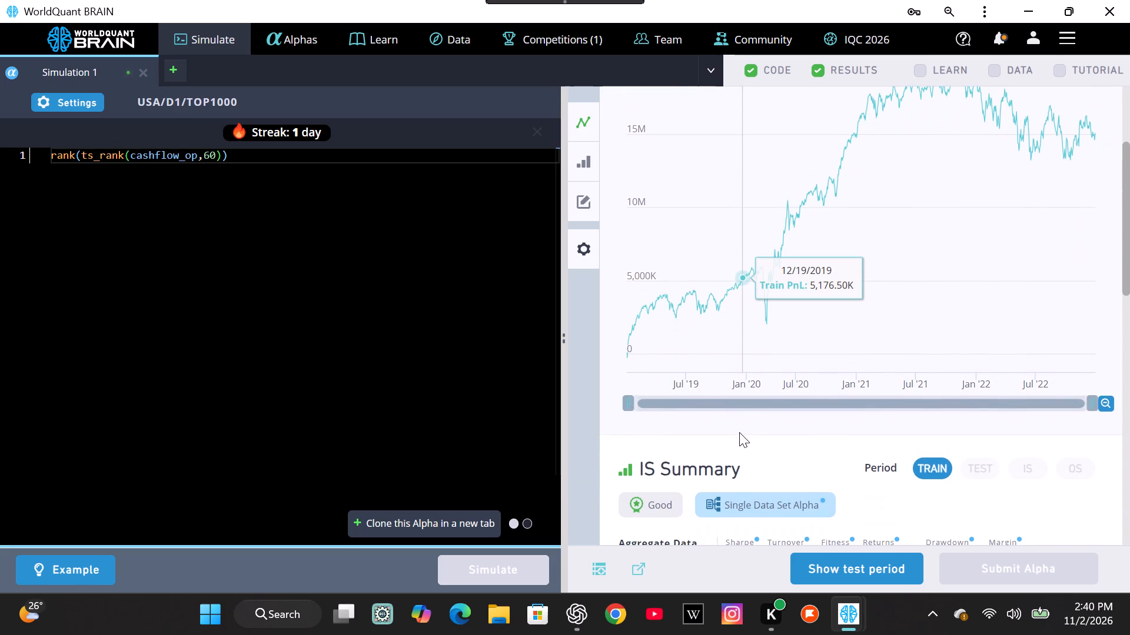
{"action": "scroll", "coordinate": [739, 432], "scroll_direction": "down", "scroll_amount": 1}
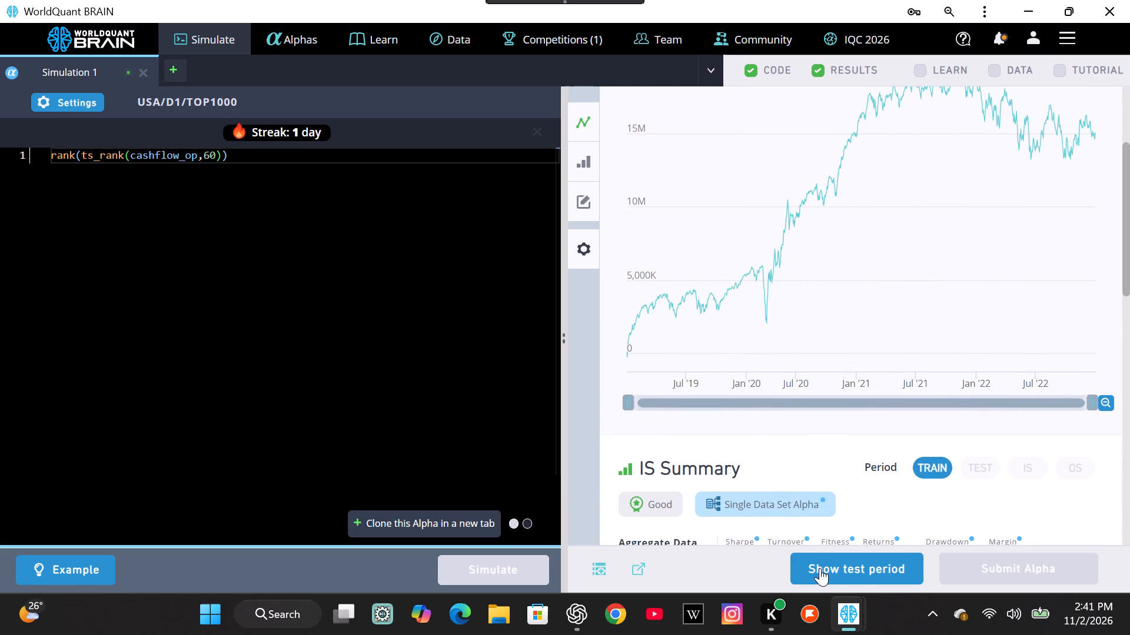
{"action": "left_click", "coordinate": [820, 568]}
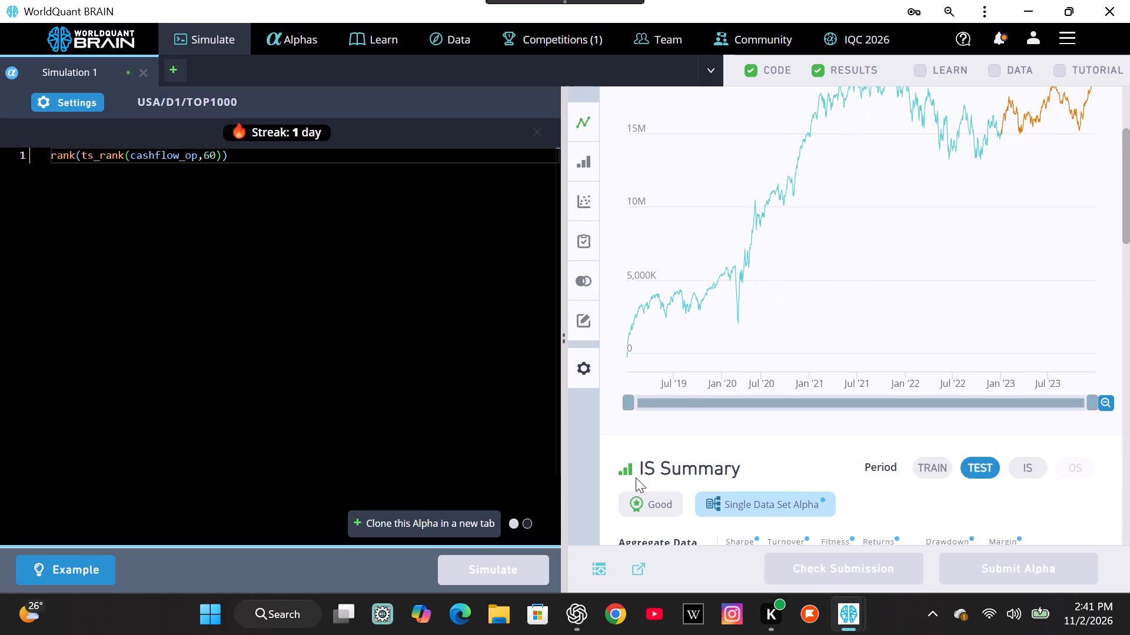
Set the simulation decay to 73 and the universe to TOP3000, apply the settings, and simulate the cashflow_op alpha again.
{"action": "left_click", "coordinate": [59, 100]}
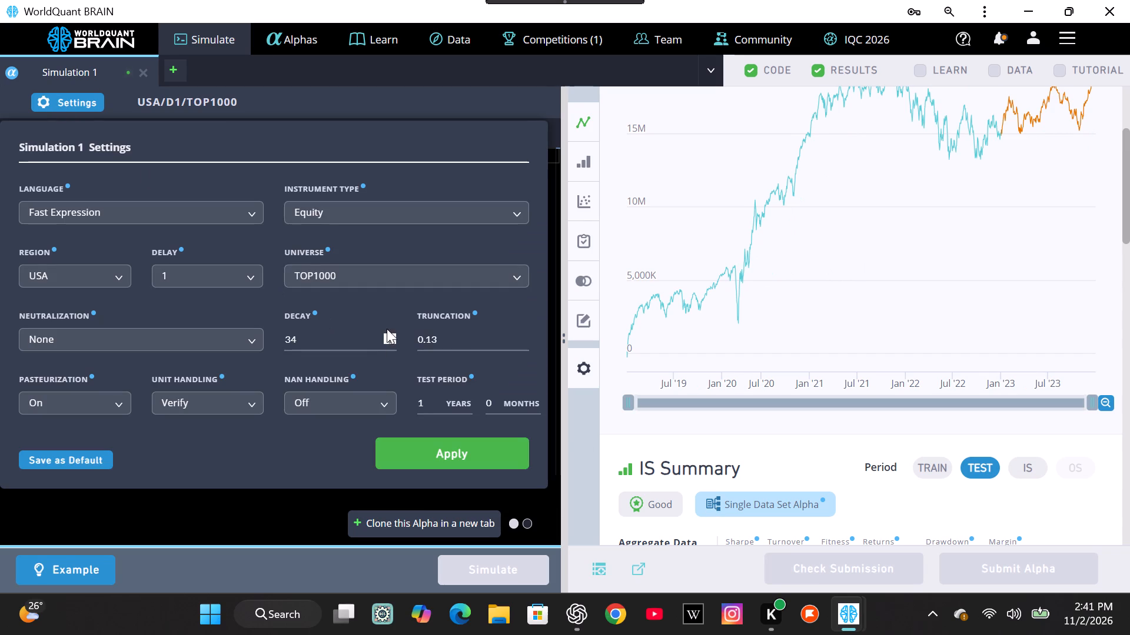
{"action": "left_click", "coordinate": [384, 334]}
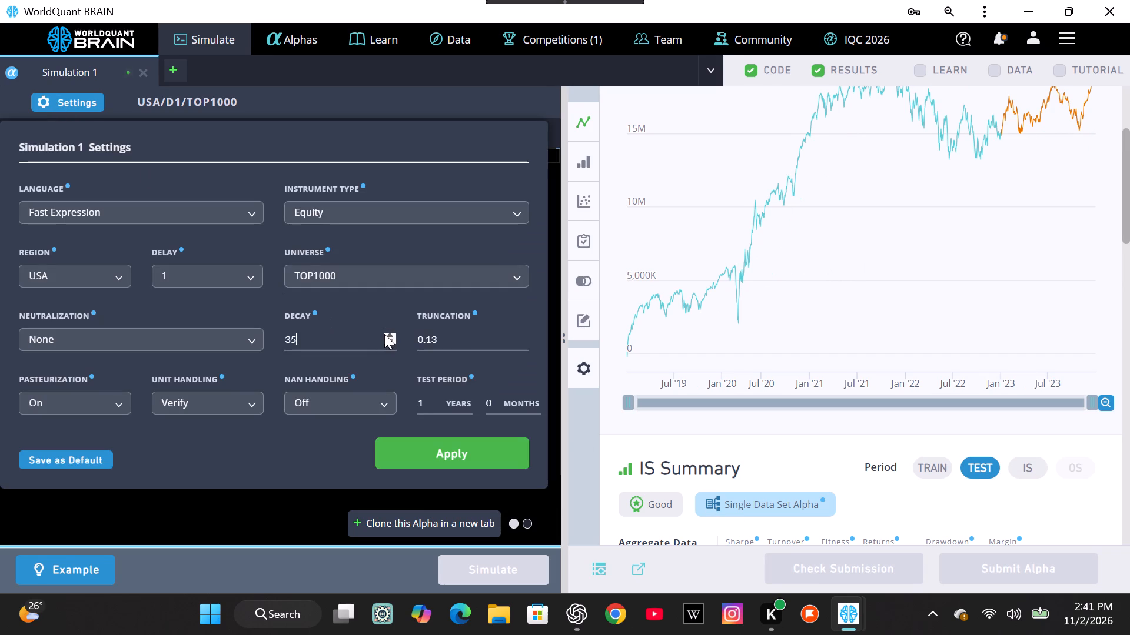
{"action": "left_click", "coordinate": [384, 334]}
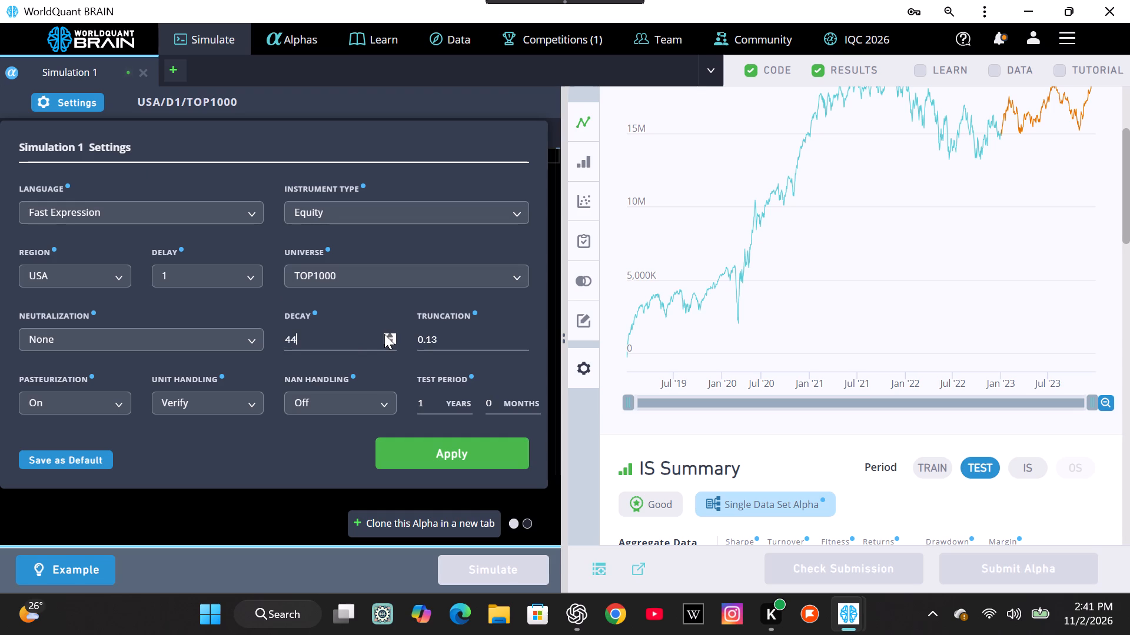
{"action": "triple_click", "coordinate": [384, 334]}
{"action": "triple_click", "coordinate": [384, 334]}
{"action": "left_click", "coordinate": [336, 274]}
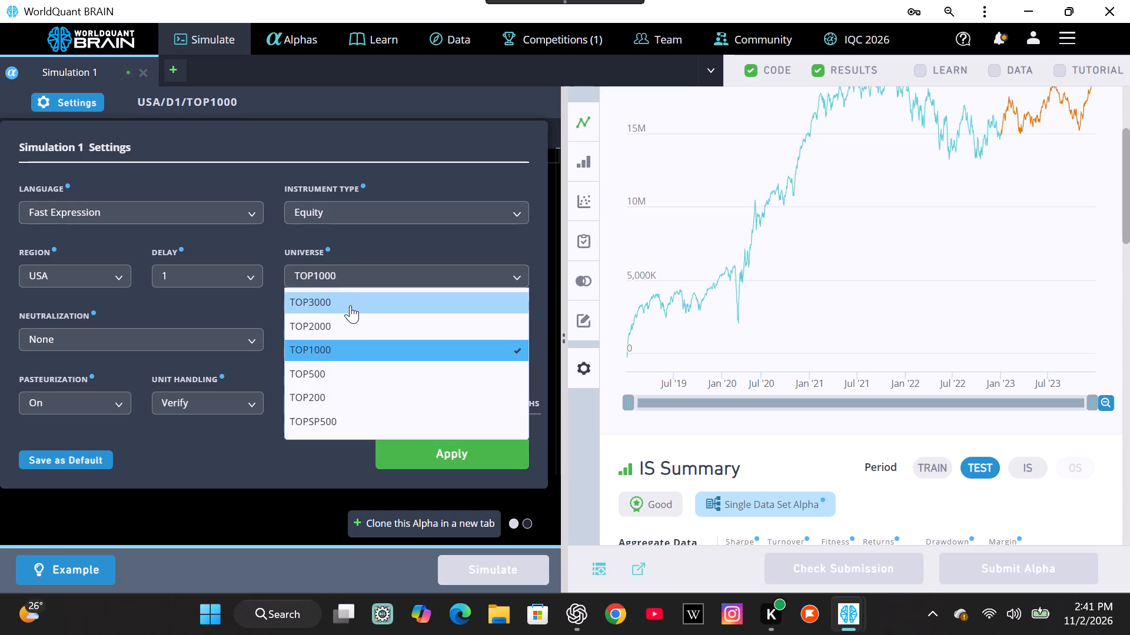
{"action": "left_click", "coordinate": [350, 305]}
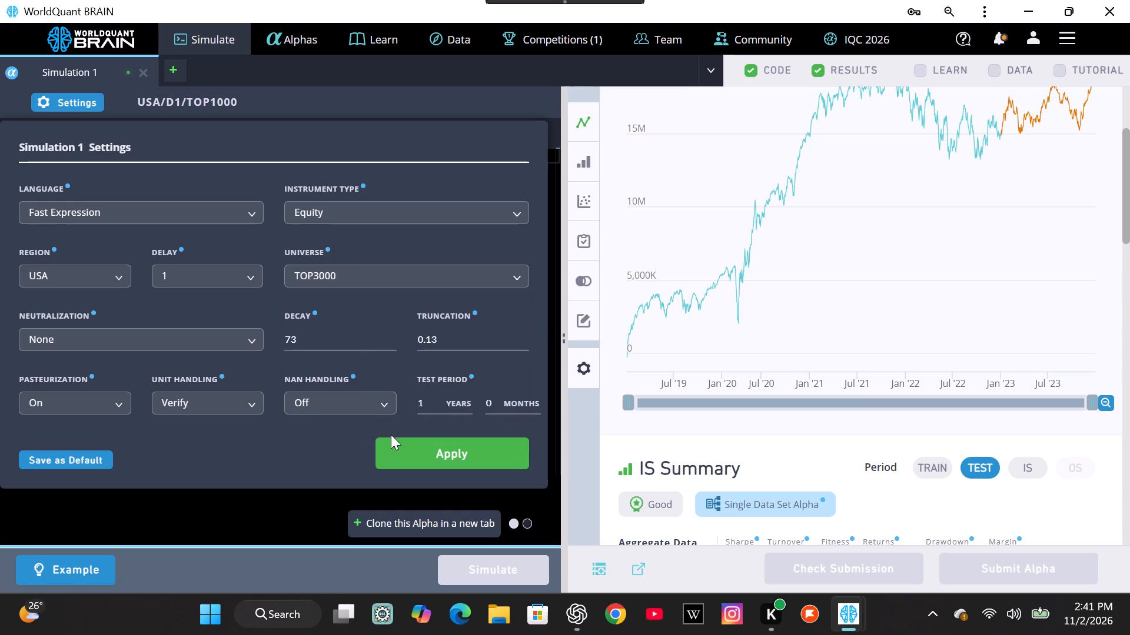
{"action": "left_click", "coordinate": [394, 439]}
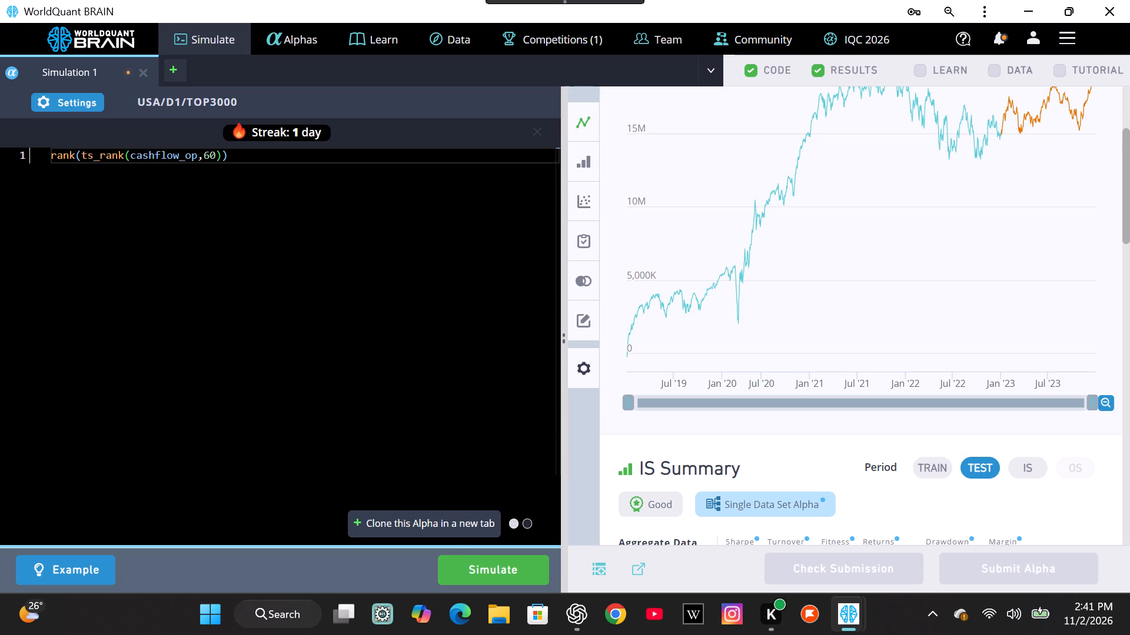
{"action": "left_click", "coordinate": [457, 566]}
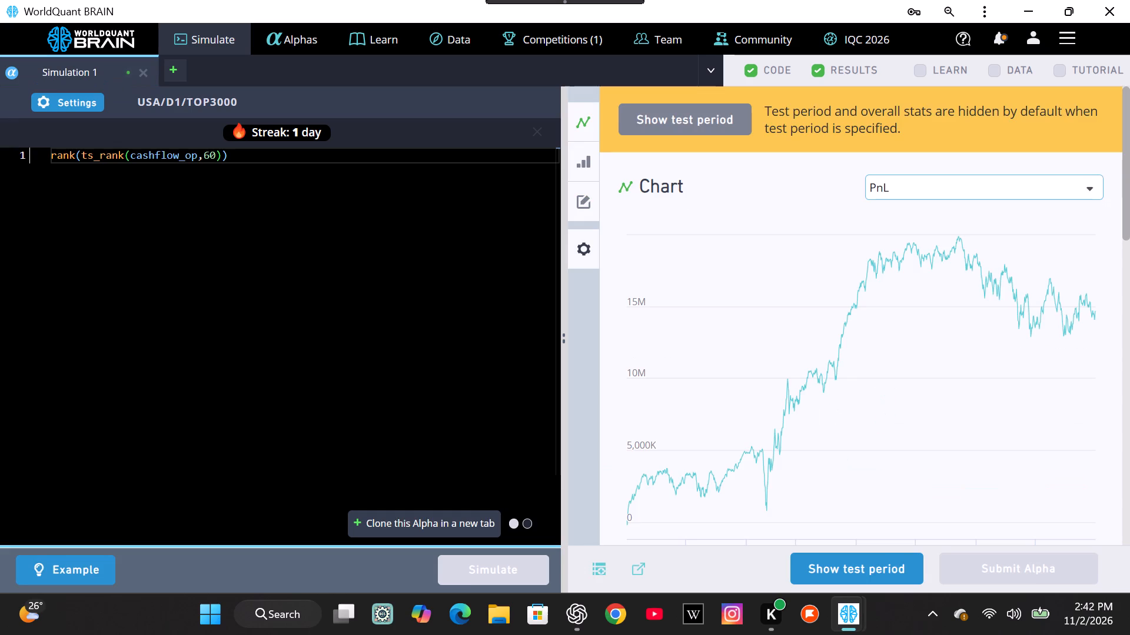
Review the chart and IS Summary of the TOP3000 simulation and reveal its test period results.
{"action": "scroll", "coordinate": [729, 401], "scroll_direction": "down", "scroll_amount": 1}
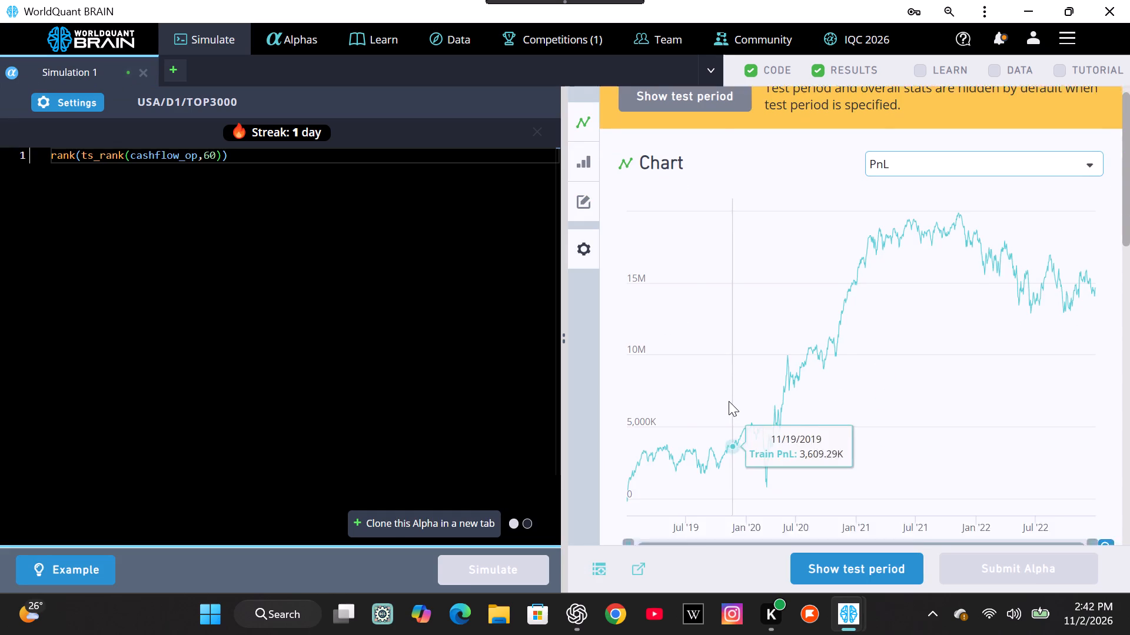
{"action": "scroll", "coordinate": [729, 401], "scroll_direction": "down", "scroll_amount": 5}
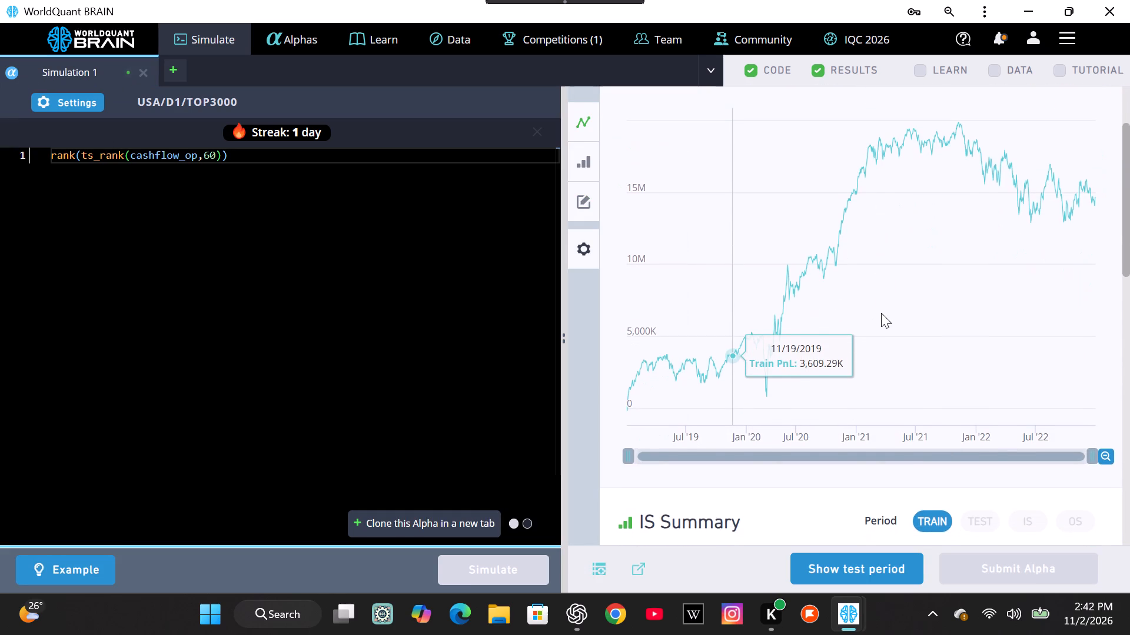
{"action": "scroll", "coordinate": [875, 315], "scroll_direction": "down", "scroll_amount": 3}
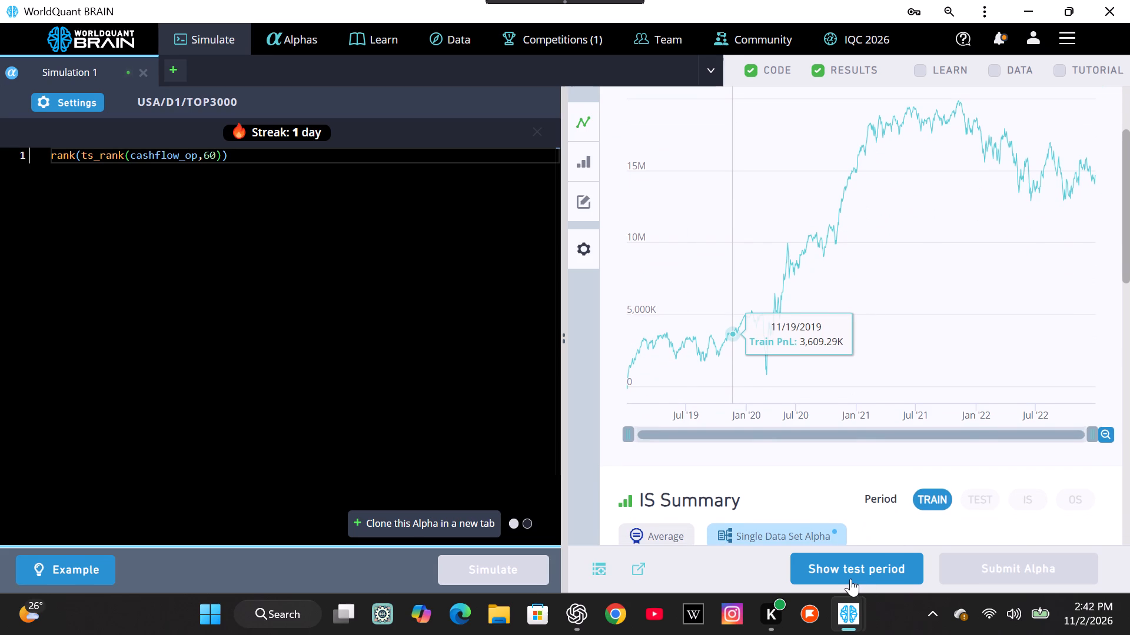
{"action": "left_click", "coordinate": [839, 575]}
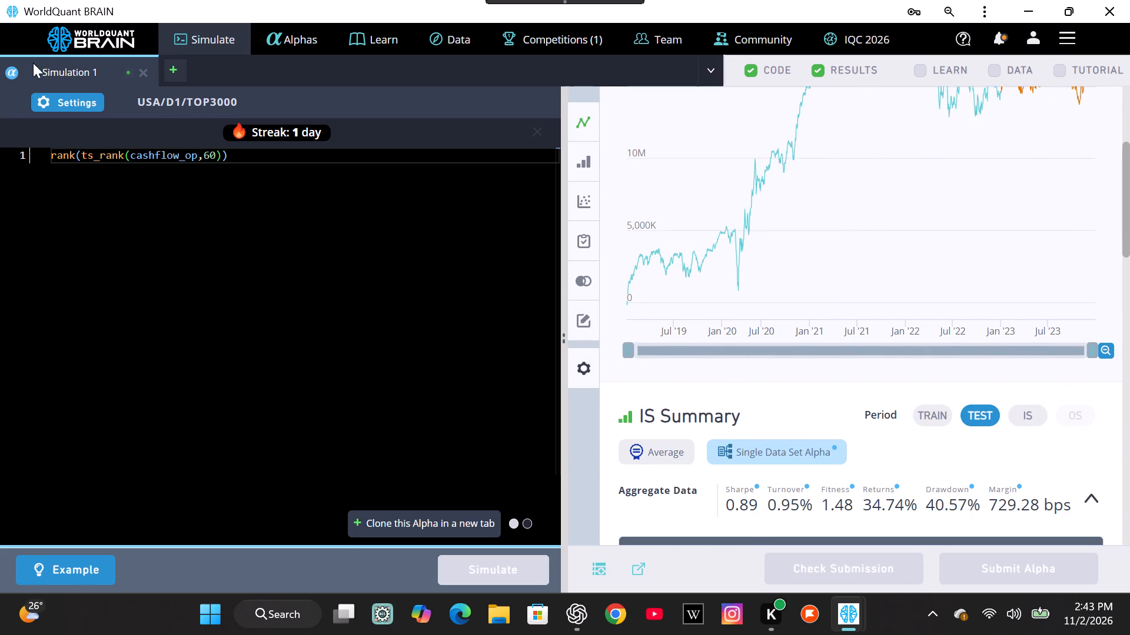
Set the simulation decay to 0, apply the settings, and simulate the cashflow_op alpha again.
{"action": "left_click", "coordinate": [53, 93]}
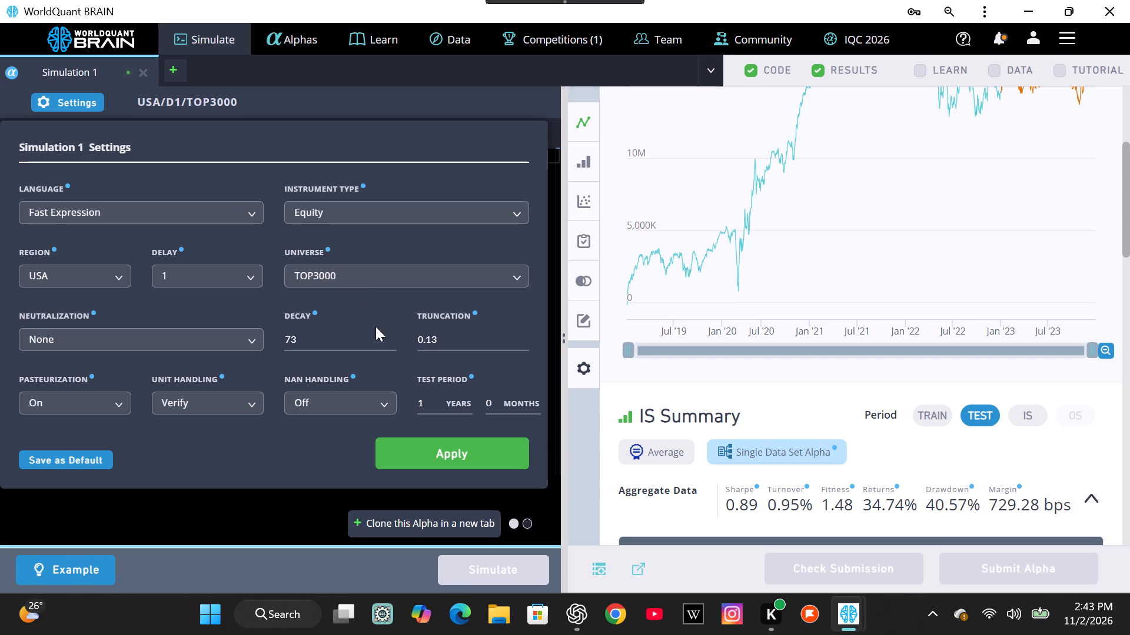
{"action": "left_click", "coordinate": [390, 344]}
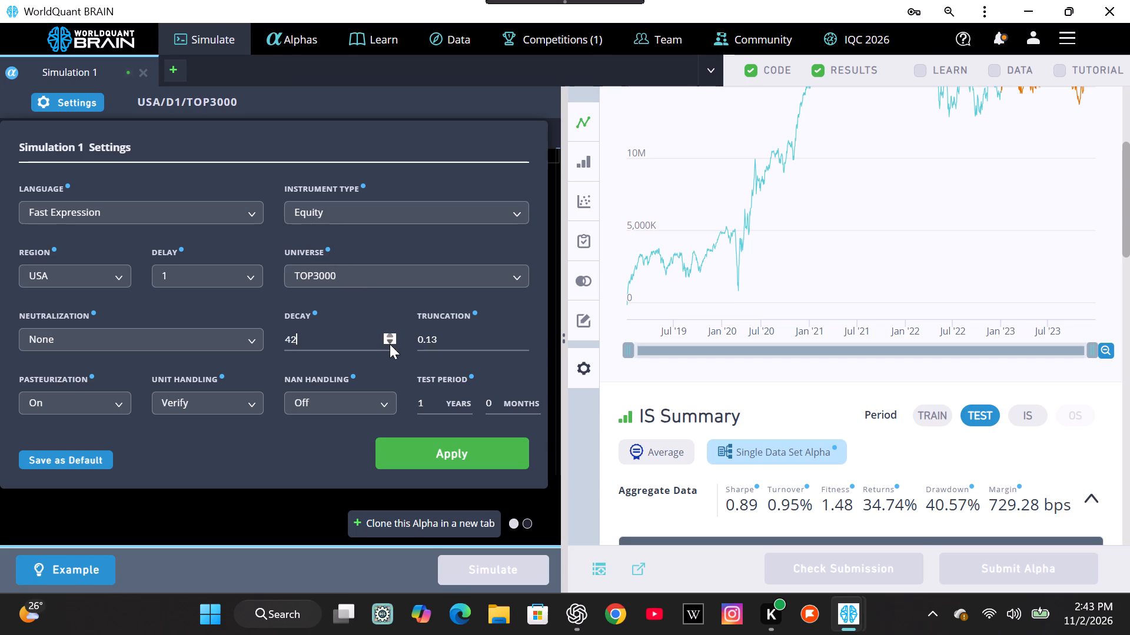
{"action": "left_click", "coordinate": [390, 344]}
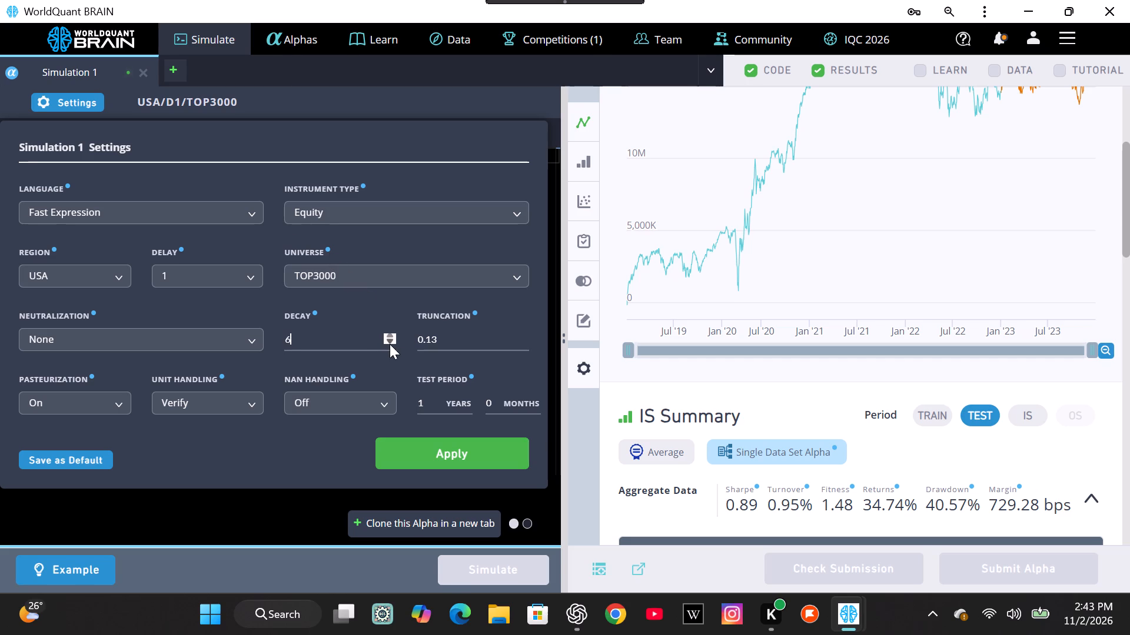
{"action": "left_click", "coordinate": [390, 344]}
{"action": "left_click", "coordinate": [390, 344]}
{"action": "left_click", "coordinate": [413, 454]}
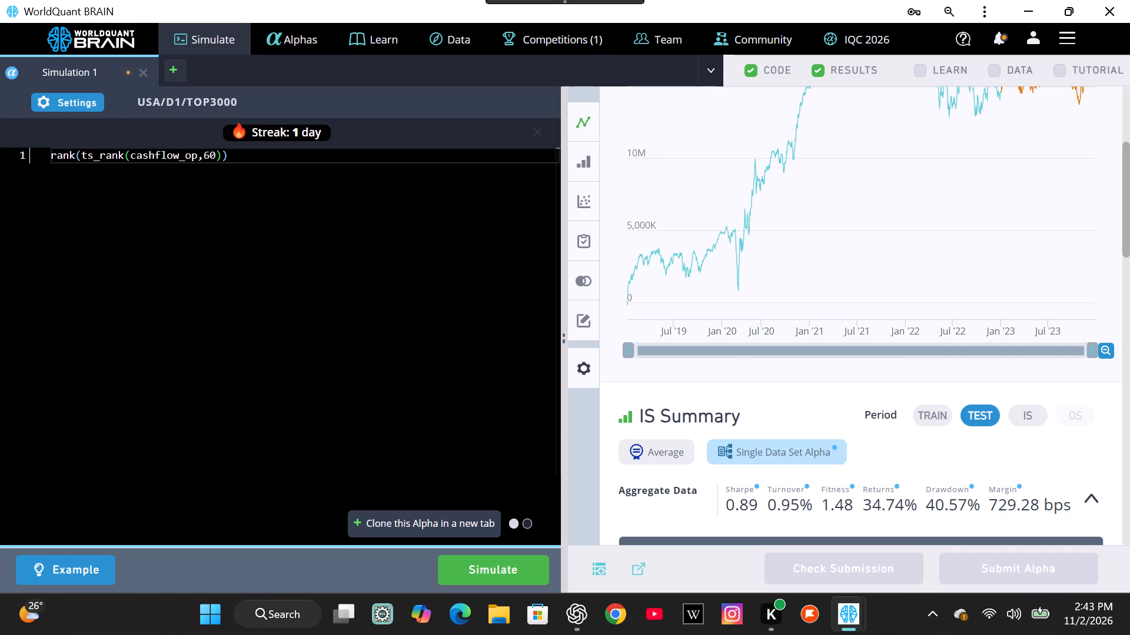
{"action": "left_click", "coordinate": [473, 563]}
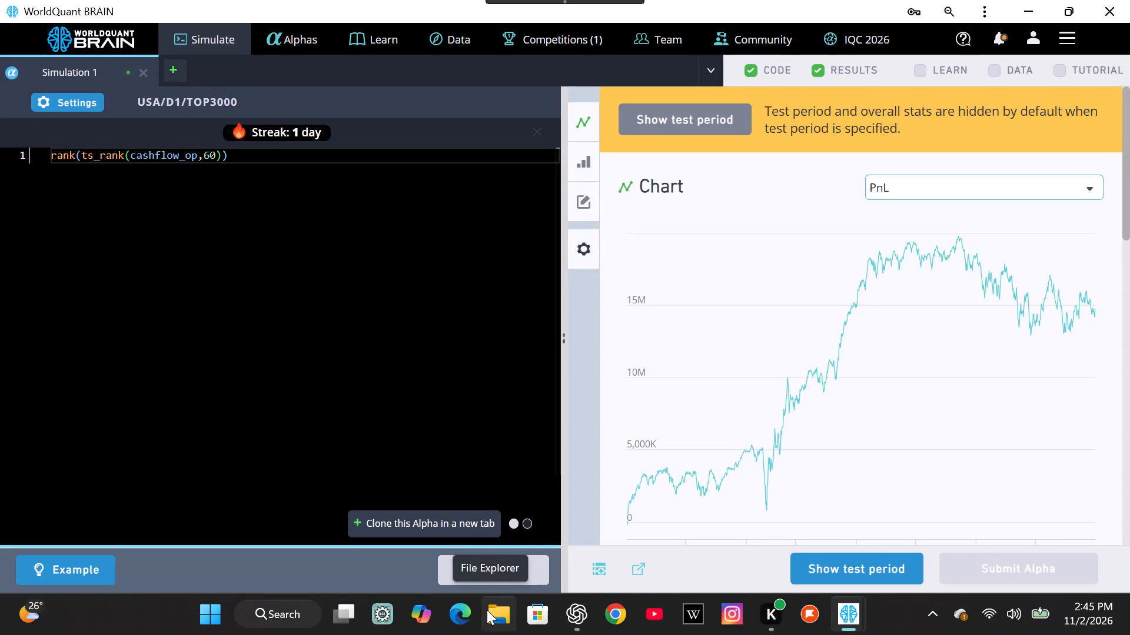
Review the PnL chart of the zero-decay simulation and reveal its test period results.
{"action": "scroll", "coordinate": [718, 423], "scroll_direction": "down", "scroll_amount": 2}
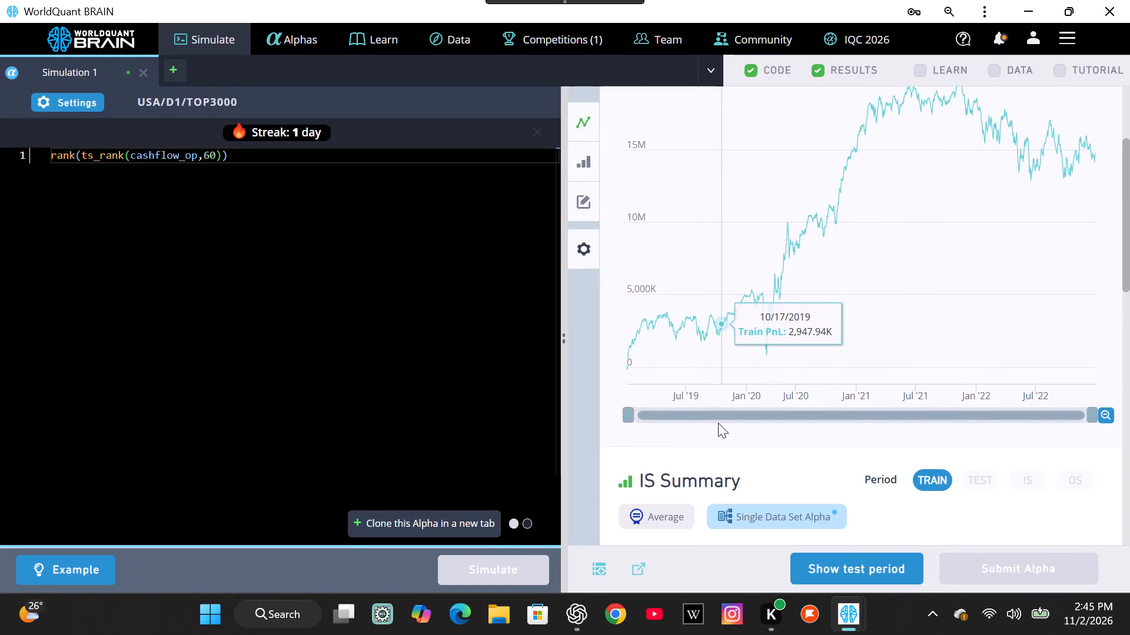
{"action": "scroll", "coordinate": [718, 423], "scroll_direction": "down", "scroll_amount": 1}
{"action": "left_click", "coordinate": [827, 573]}
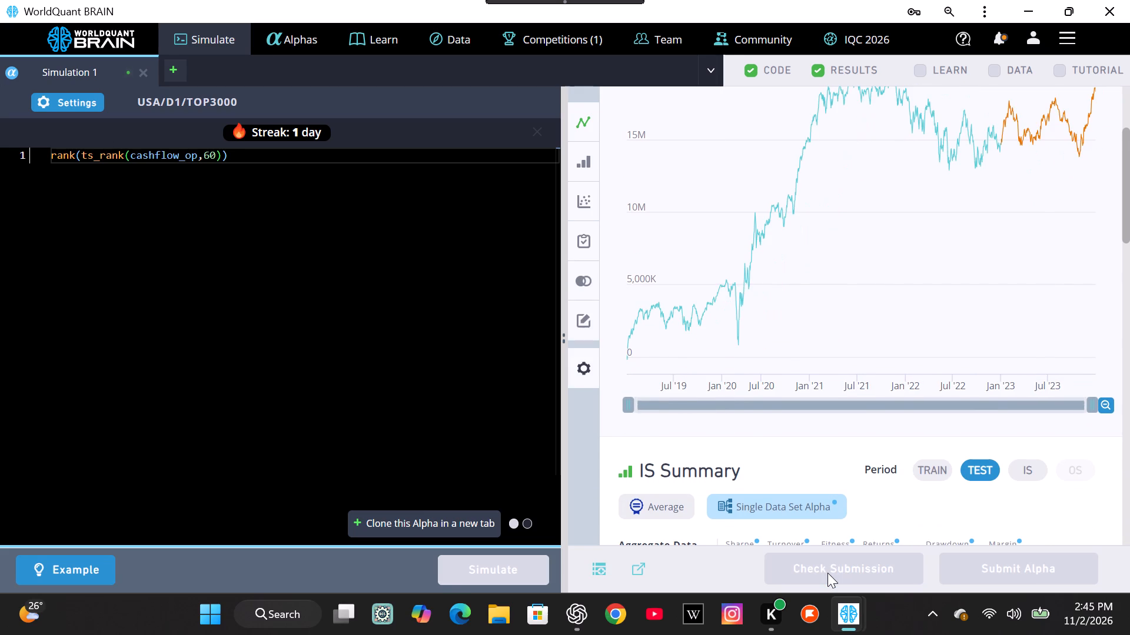
Examine the IS Summary aggregate and yearly figures, the Correlation section, and the IS Testing Status of the zero-decay simulation.
{"action": "scroll", "coordinate": [795, 436], "scroll_direction": "down", "scroll_amount": 3}
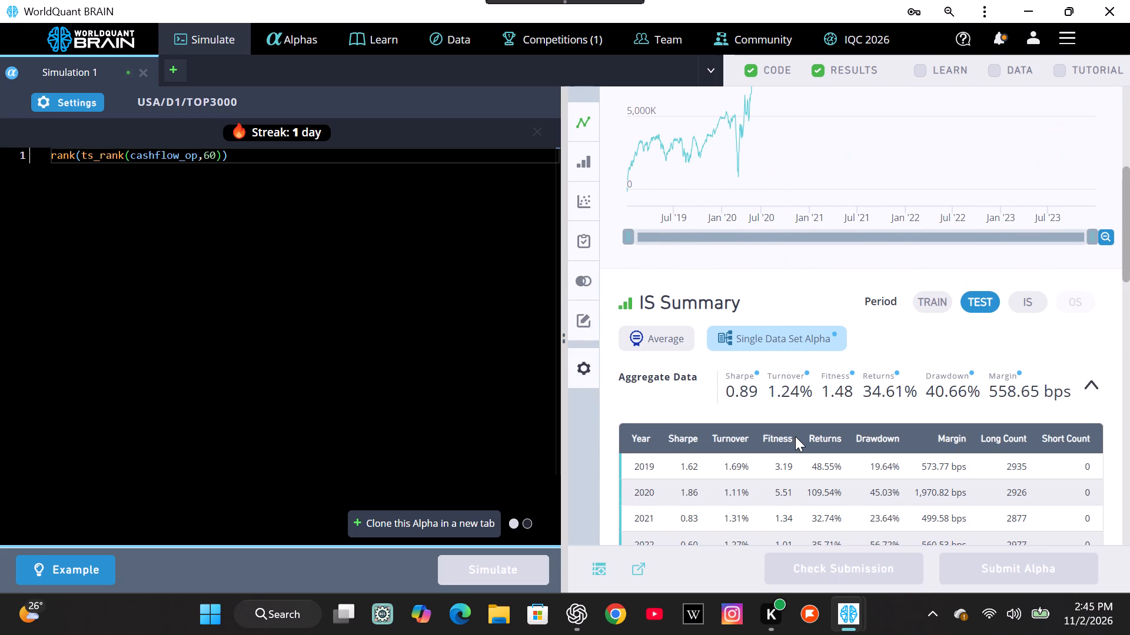
{"action": "scroll", "coordinate": [795, 436], "scroll_direction": "down", "scroll_amount": 6}
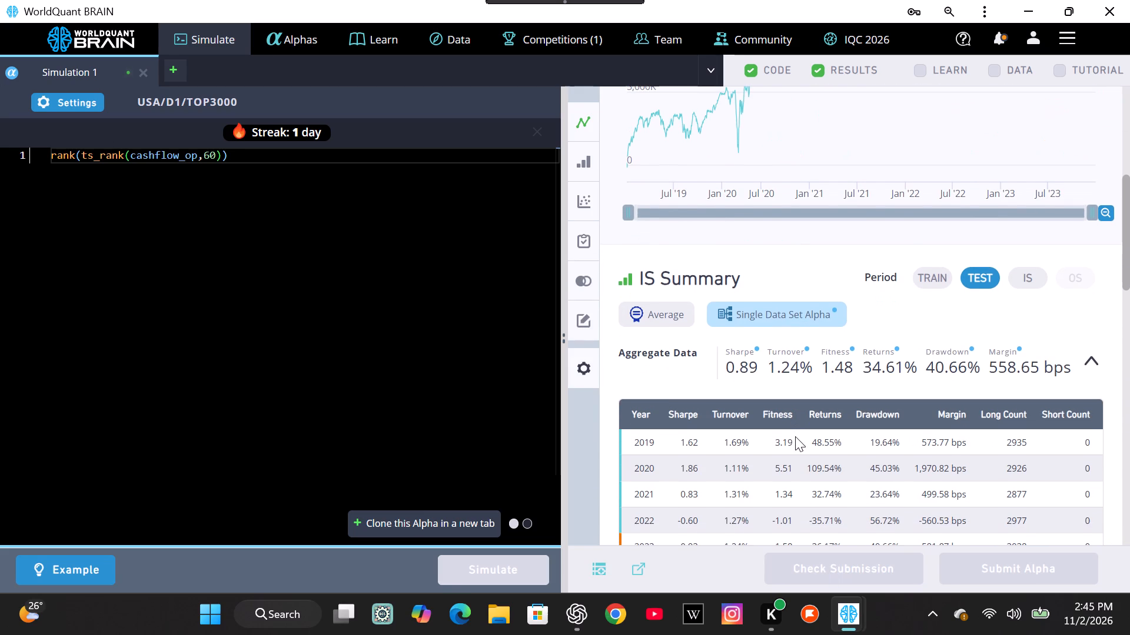
{"action": "scroll", "coordinate": [722, 339], "scroll_direction": "down", "scroll_amount": 1}
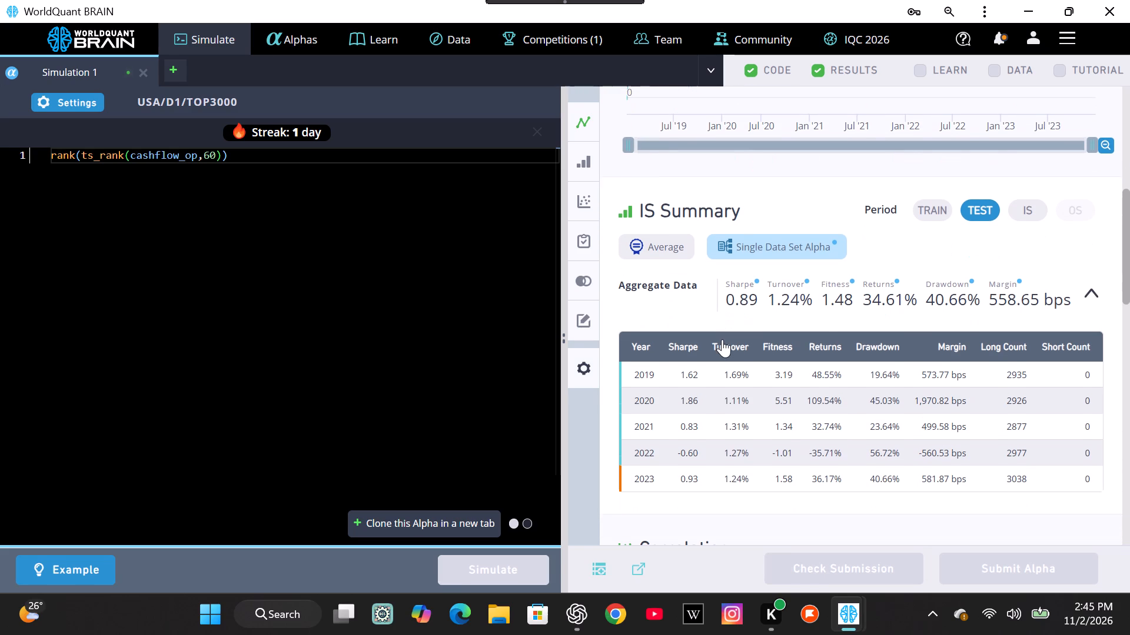
{"action": "scroll", "coordinate": [722, 339], "scroll_direction": "down", "scroll_amount": 2}
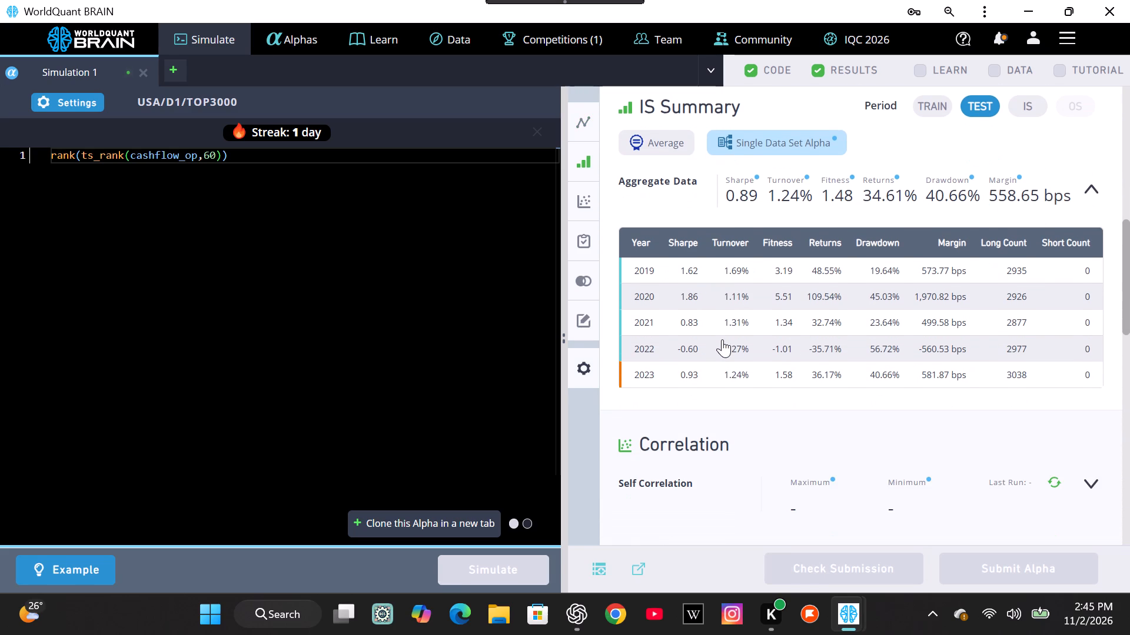
{"action": "scroll", "coordinate": [722, 339], "scroll_direction": "down", "scroll_amount": 4}
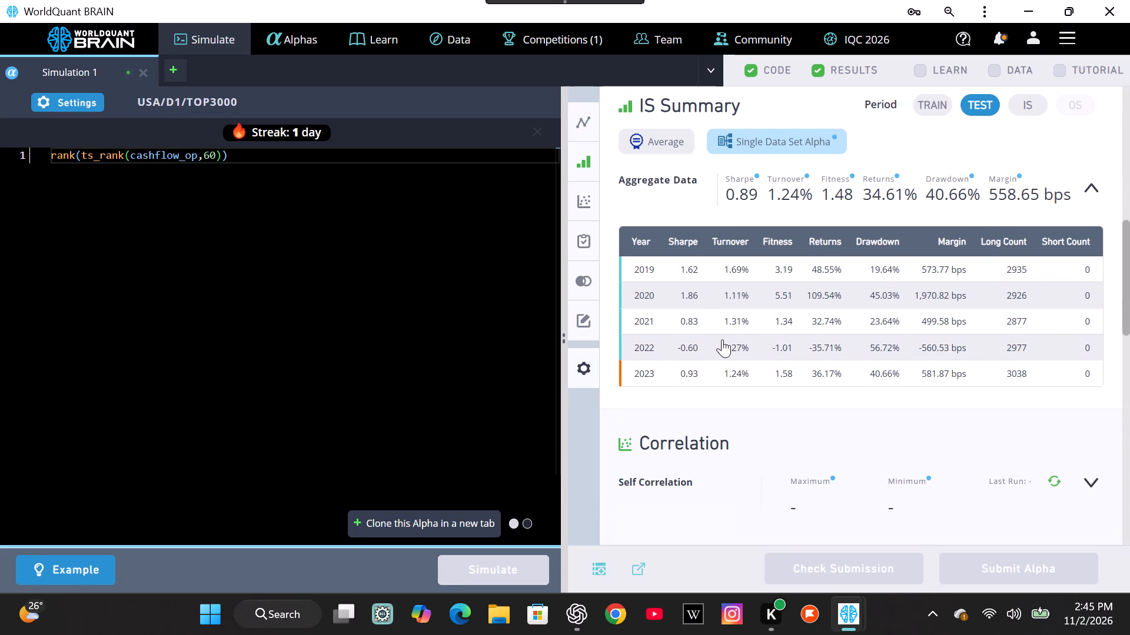
{"action": "scroll", "coordinate": [722, 339], "scroll_direction": "down", "scroll_amount": 1}
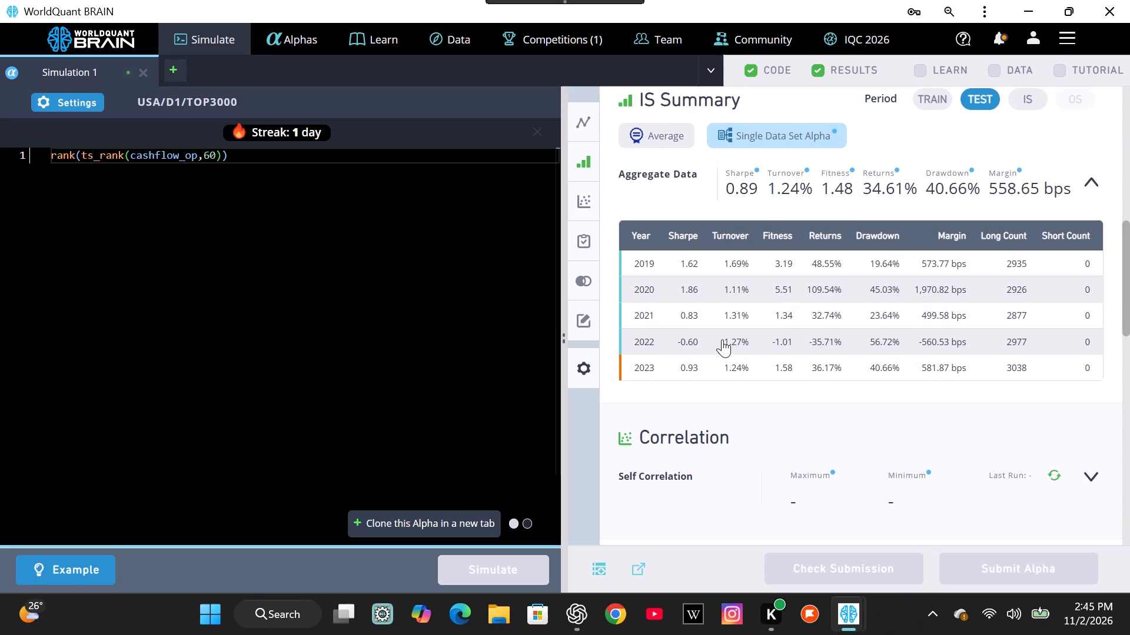
{"action": "scroll", "coordinate": [722, 339], "scroll_direction": "down", "scroll_amount": 1}
{"action": "scroll", "coordinate": [813, 413], "scroll_direction": "down", "scroll_amount": 1}
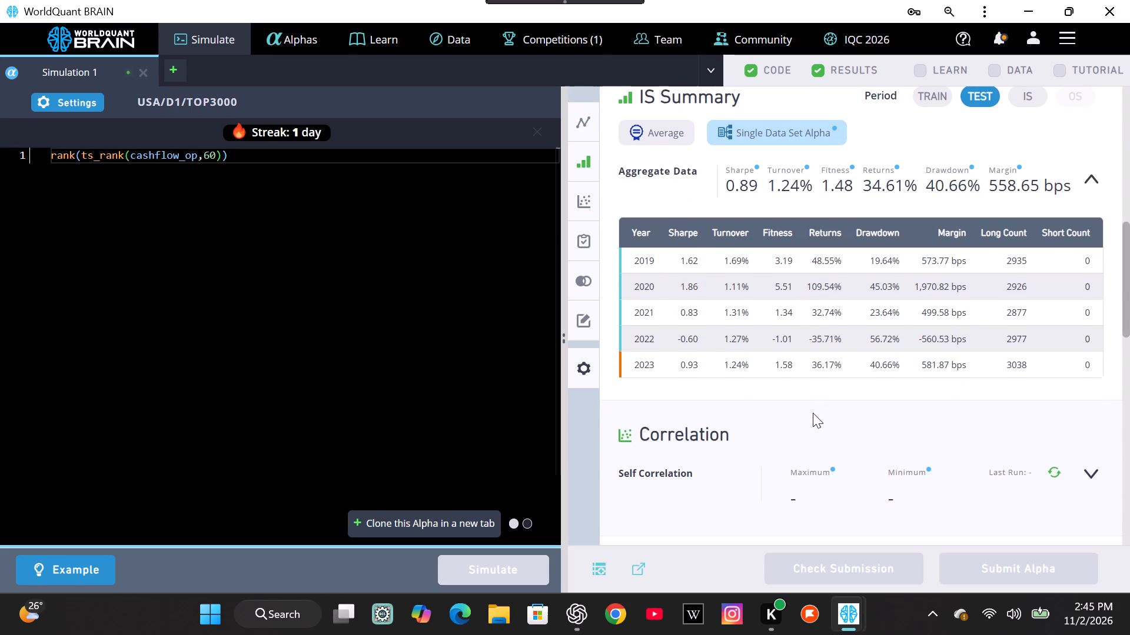
{"action": "scroll", "coordinate": [813, 413], "scroll_direction": "down", "scroll_amount": 2}
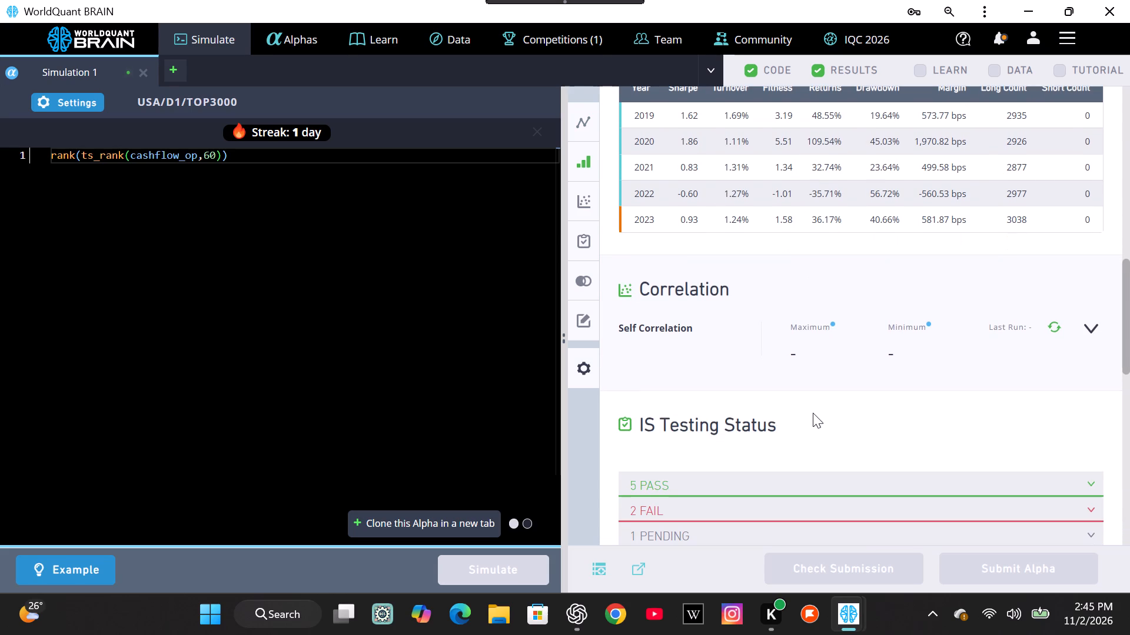
{"action": "scroll", "coordinate": [813, 413], "scroll_direction": "down", "scroll_amount": 4}
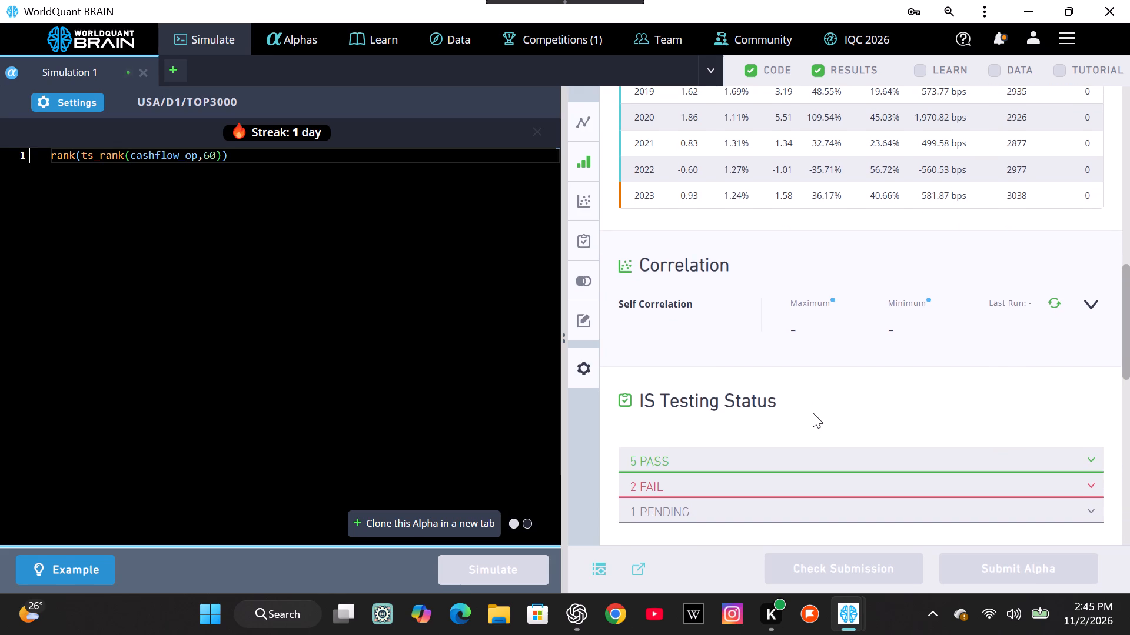
Examine the IS Testing Status, Performance Comparison and Properties sections of the zero-decay simulation results.
{"action": "scroll", "coordinate": [813, 413], "scroll_direction": "down", "scroll_amount": 1}
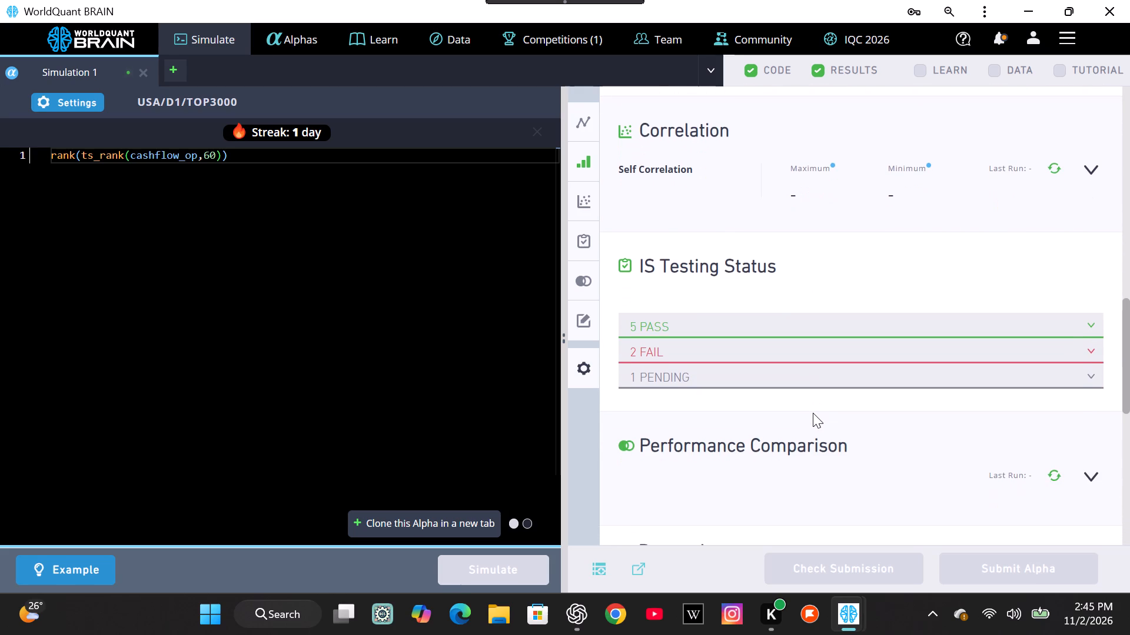
{"action": "scroll", "coordinate": [813, 413], "scroll_direction": "down", "scroll_amount": 2}
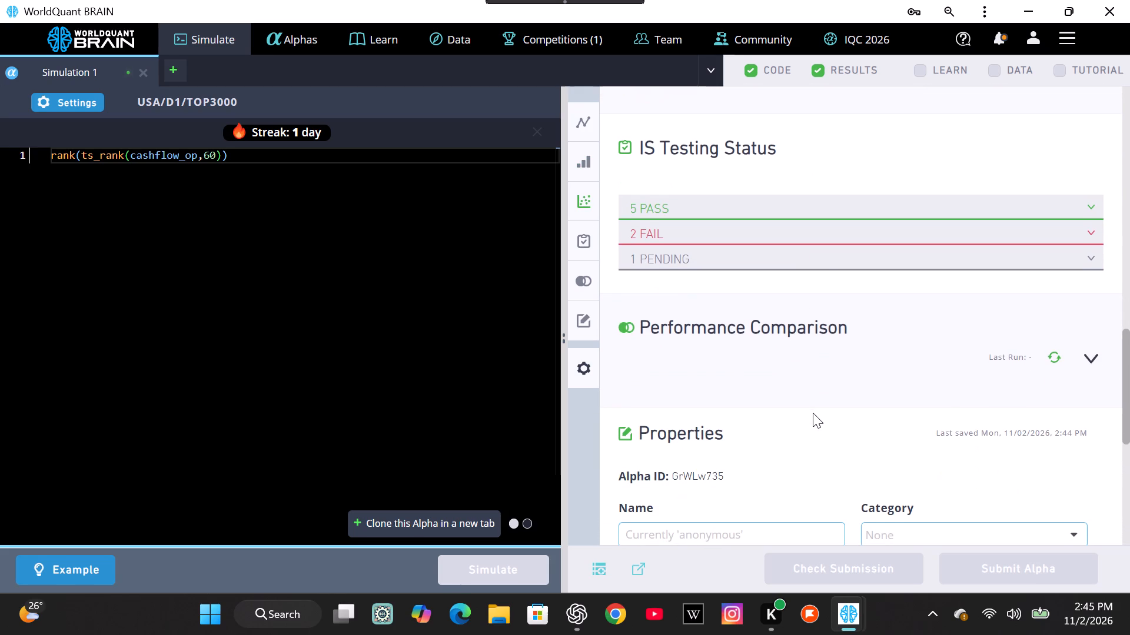
{"action": "scroll", "coordinate": [813, 413], "scroll_direction": "down", "scroll_amount": 1}
Set the simulation universe to TOP200, apply the settings, and simulate the cashflow_op alpha again.
{"action": "left_click", "coordinate": [61, 104]}
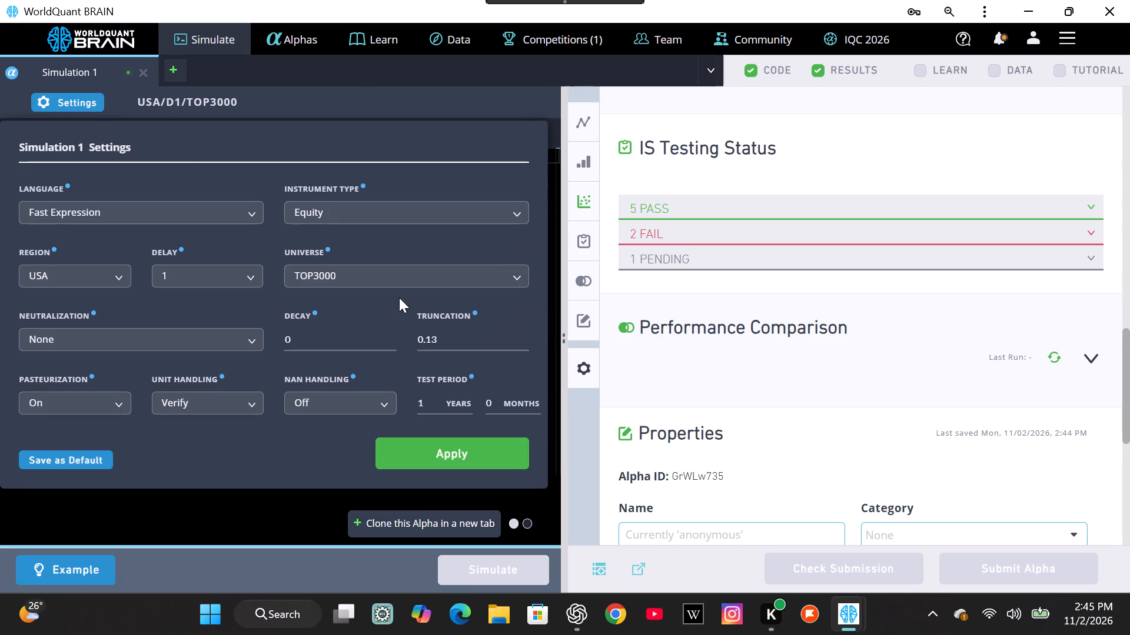
{"action": "left_click", "coordinate": [386, 283]}
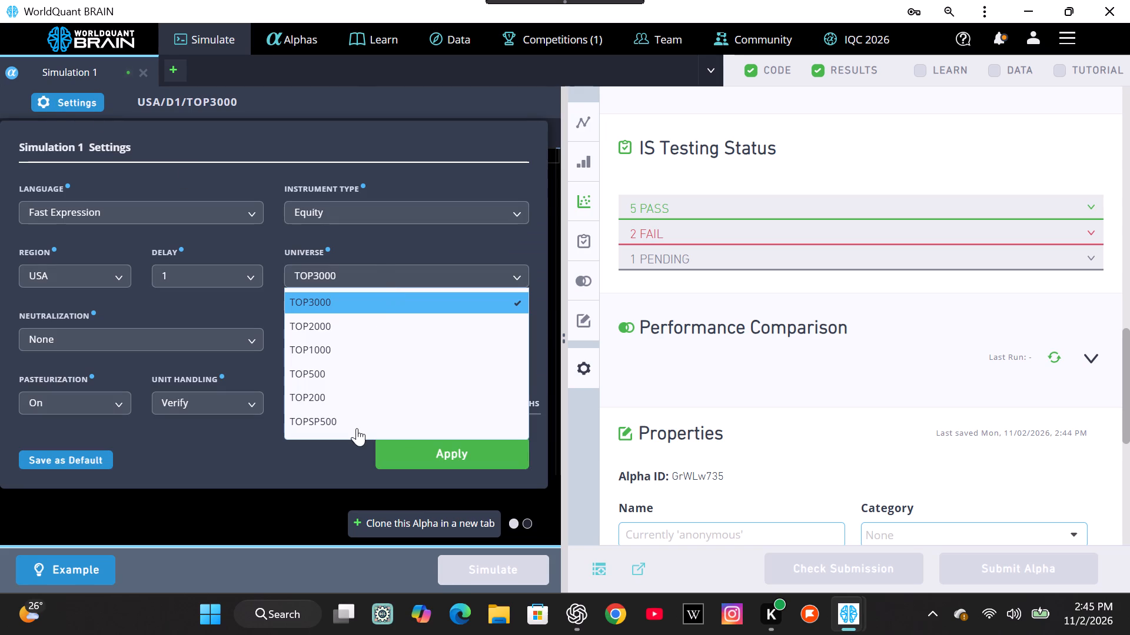
{"action": "left_click", "coordinate": [315, 402]}
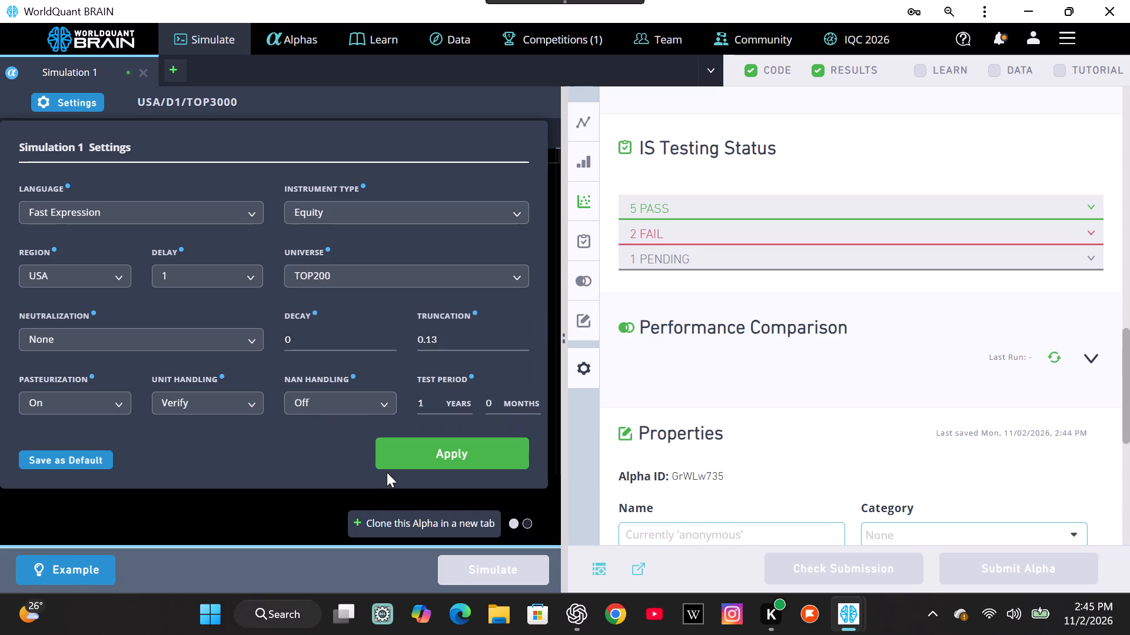
{"action": "left_click", "coordinate": [401, 443]}
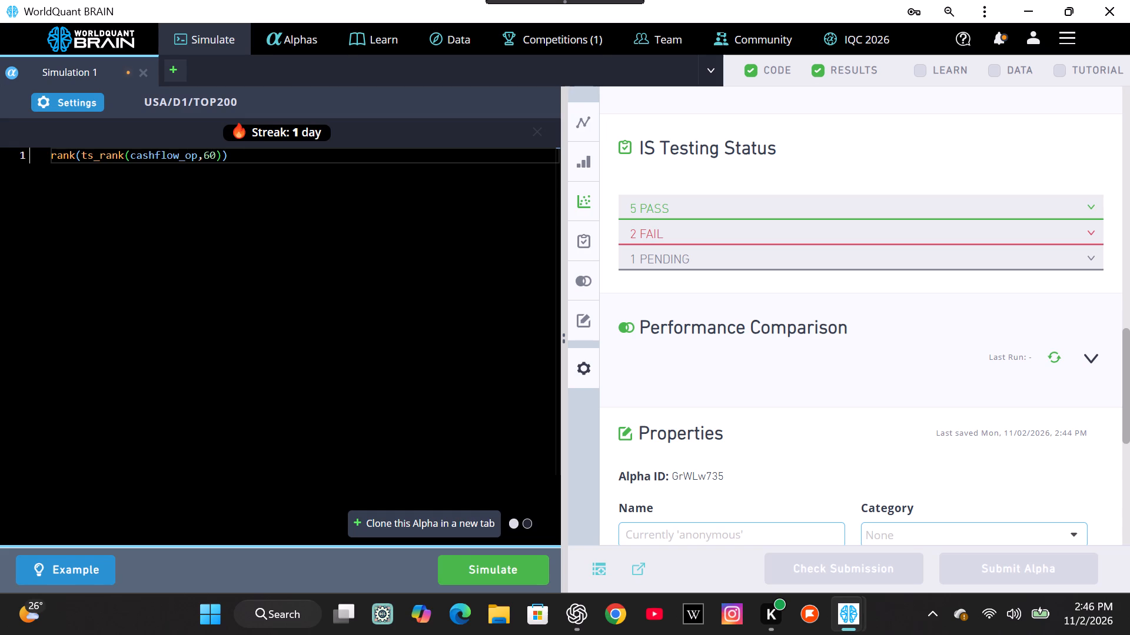
{"action": "left_click", "coordinate": [489, 563]}
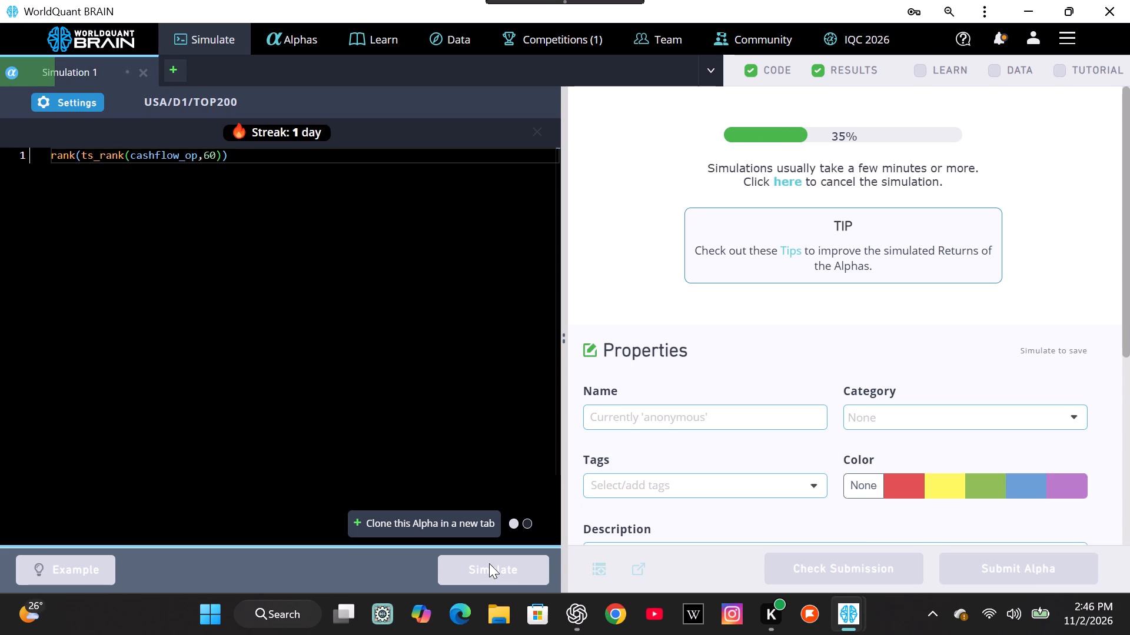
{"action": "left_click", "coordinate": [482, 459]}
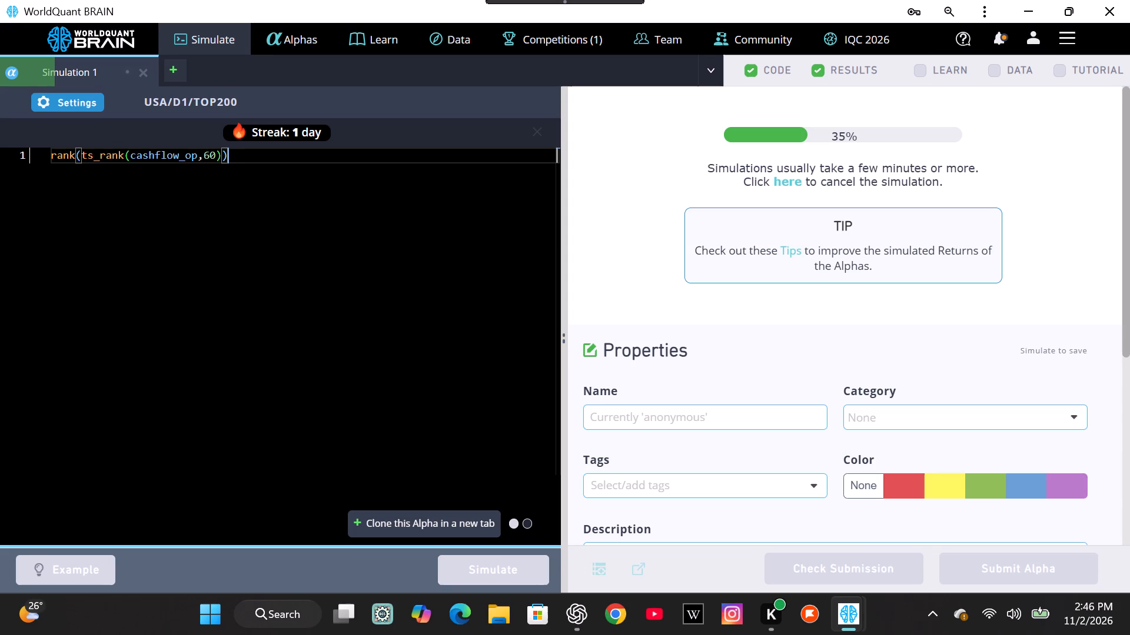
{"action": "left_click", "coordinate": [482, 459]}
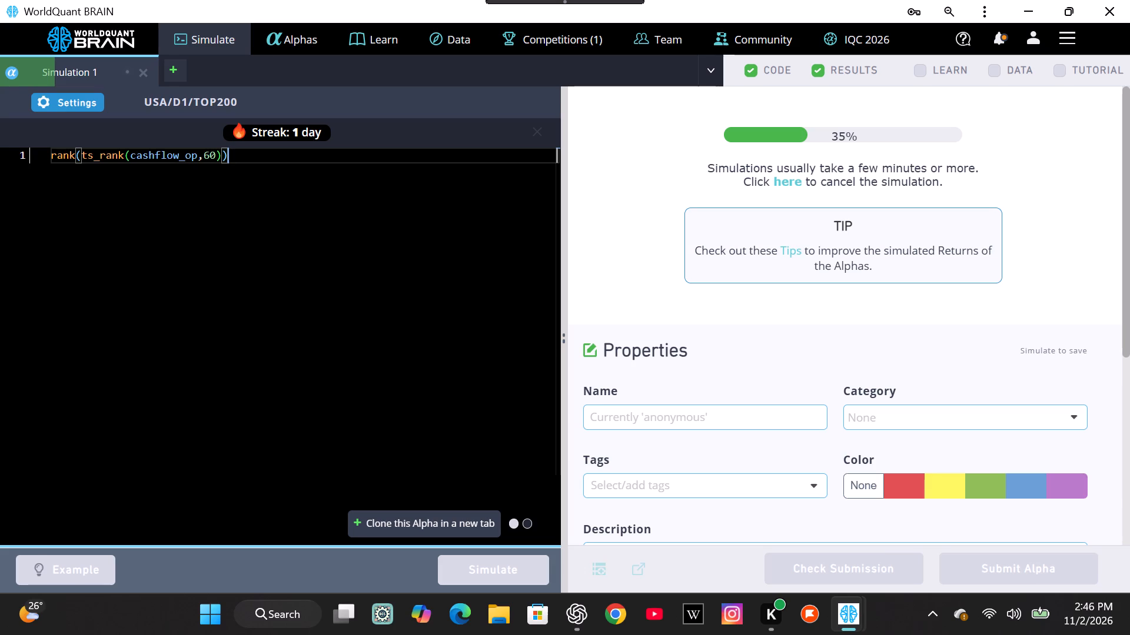
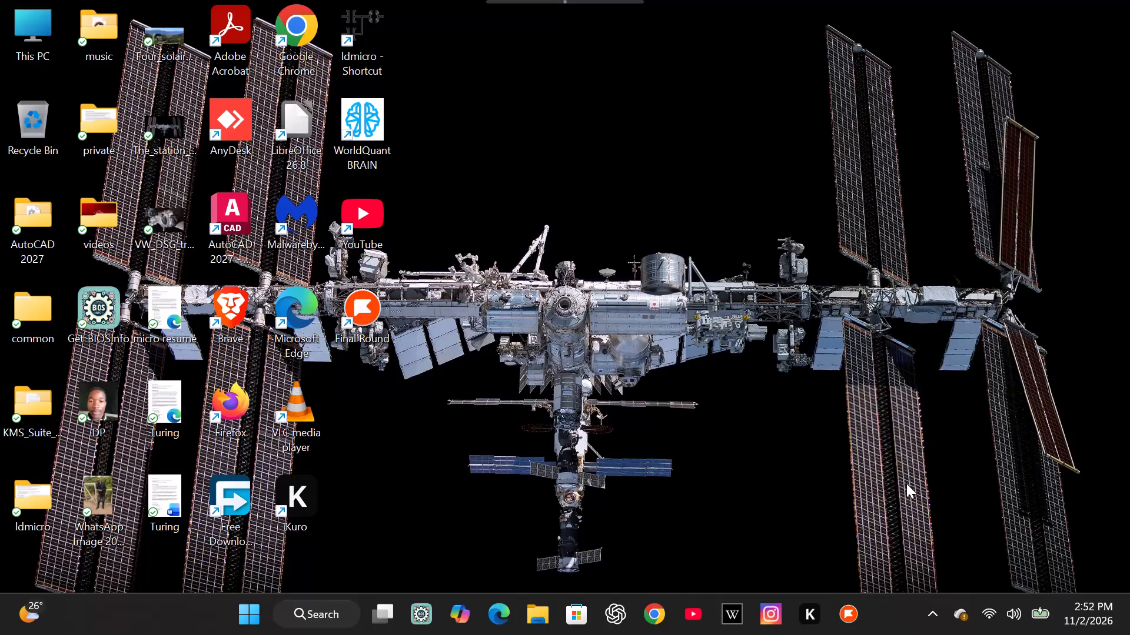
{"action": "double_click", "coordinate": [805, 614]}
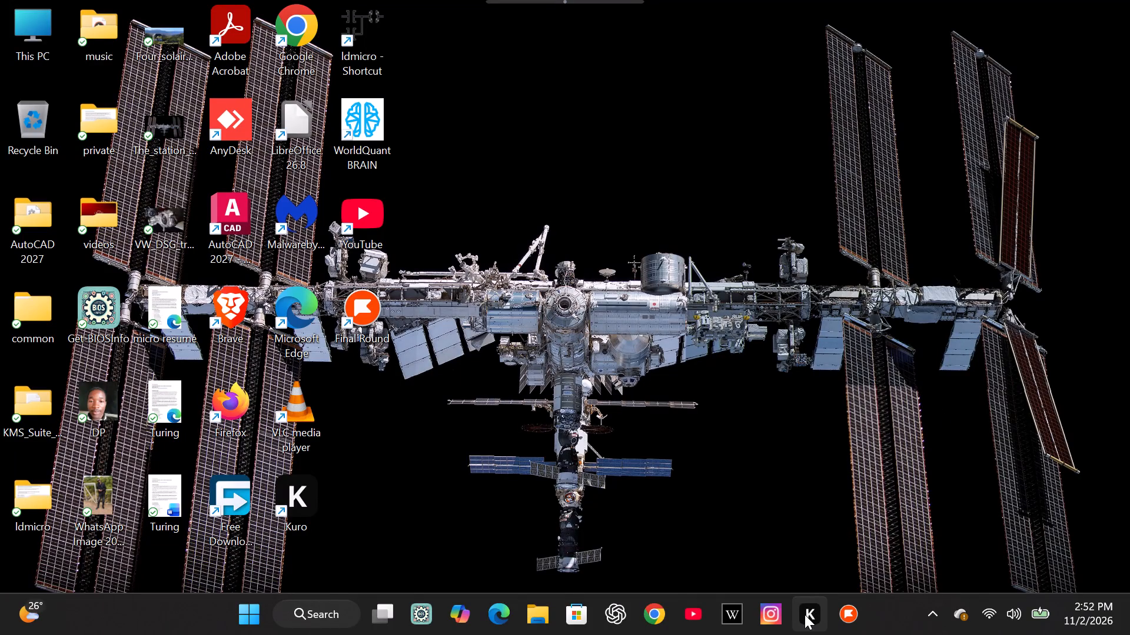